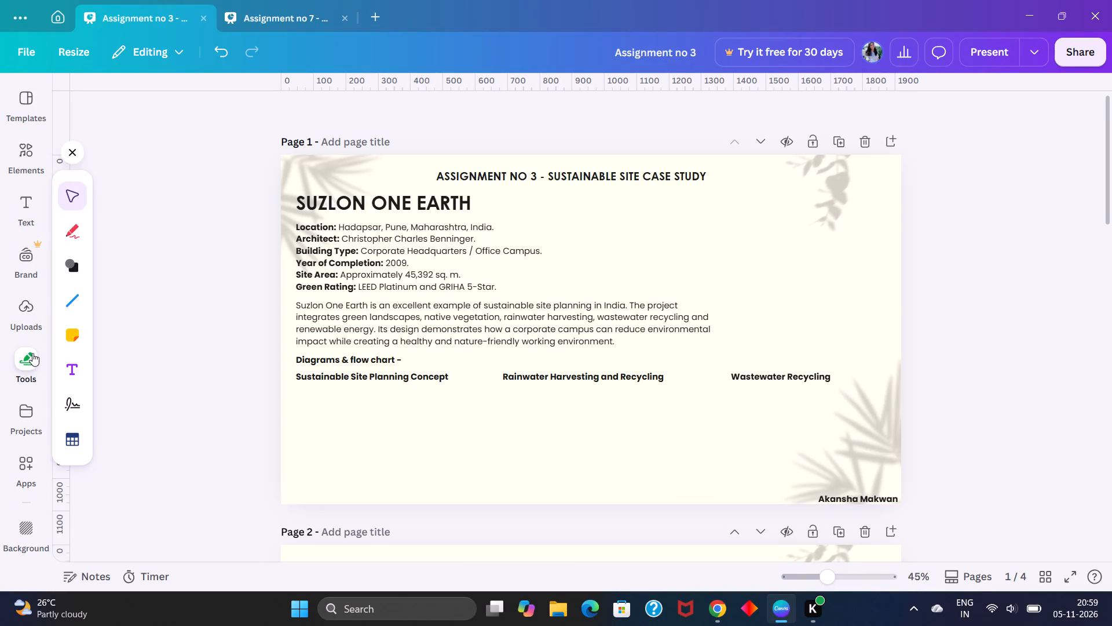
Upload the site plan image whose file name starts with LE3FBwfcmFI4LHUFzOwWJq from the Desktop folder.
left_click(31, 305)
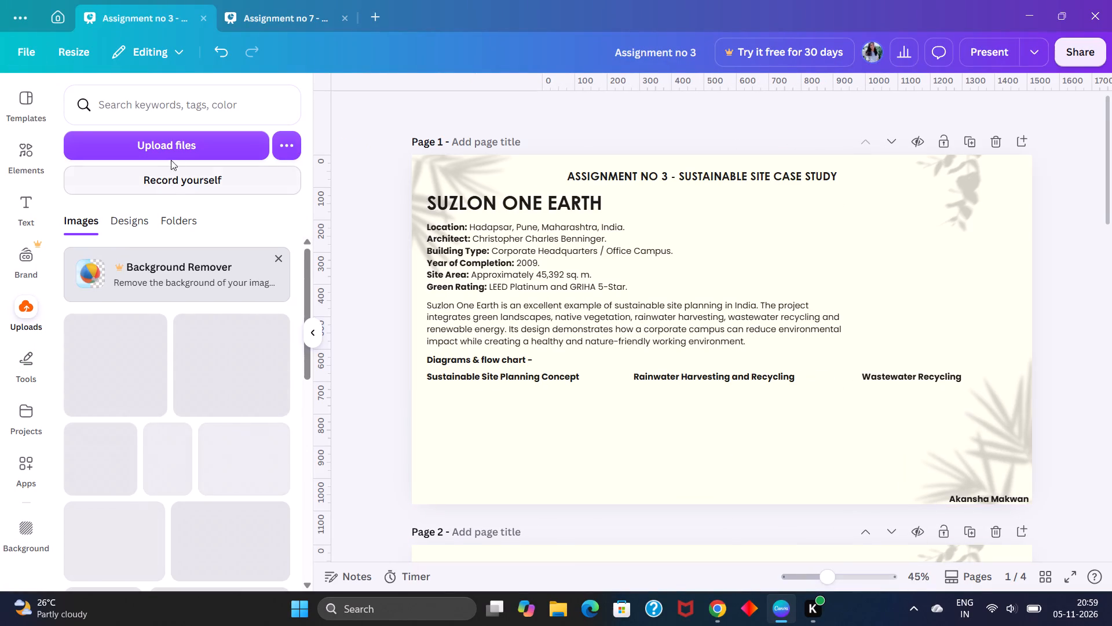
left_click(174, 148)
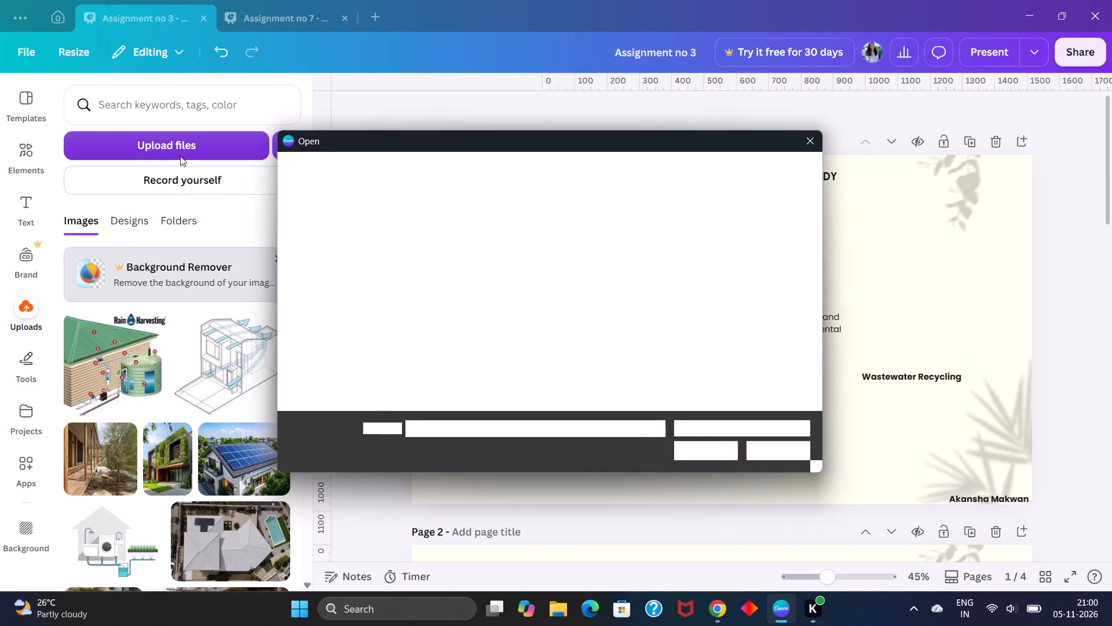
left_click(336, 315)
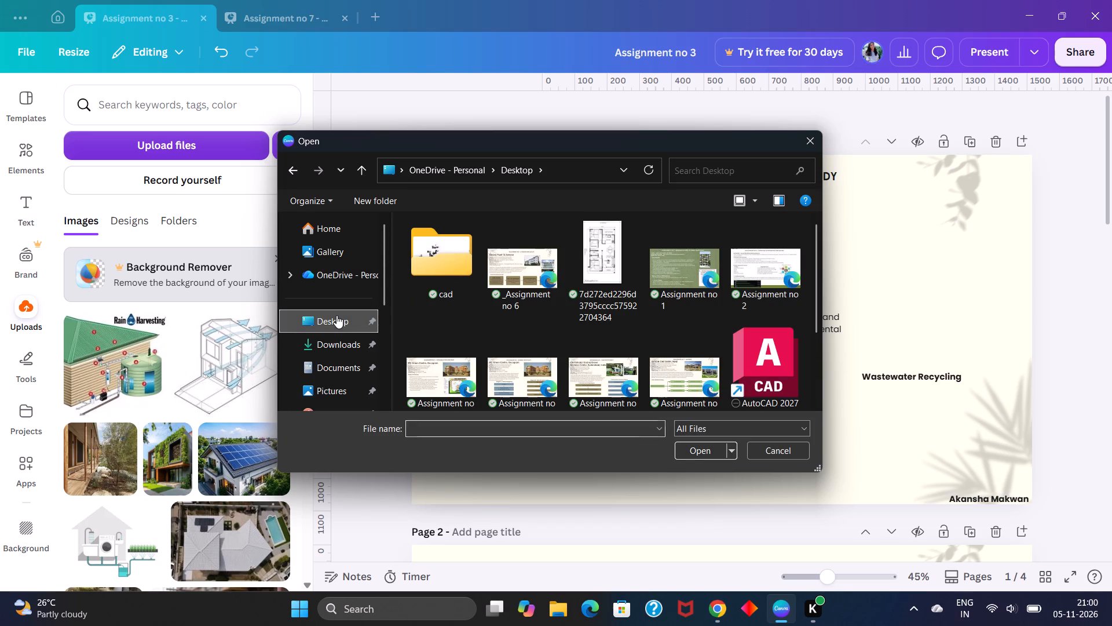
double_click(336, 315)
scroll(664, 326, "down", 1)
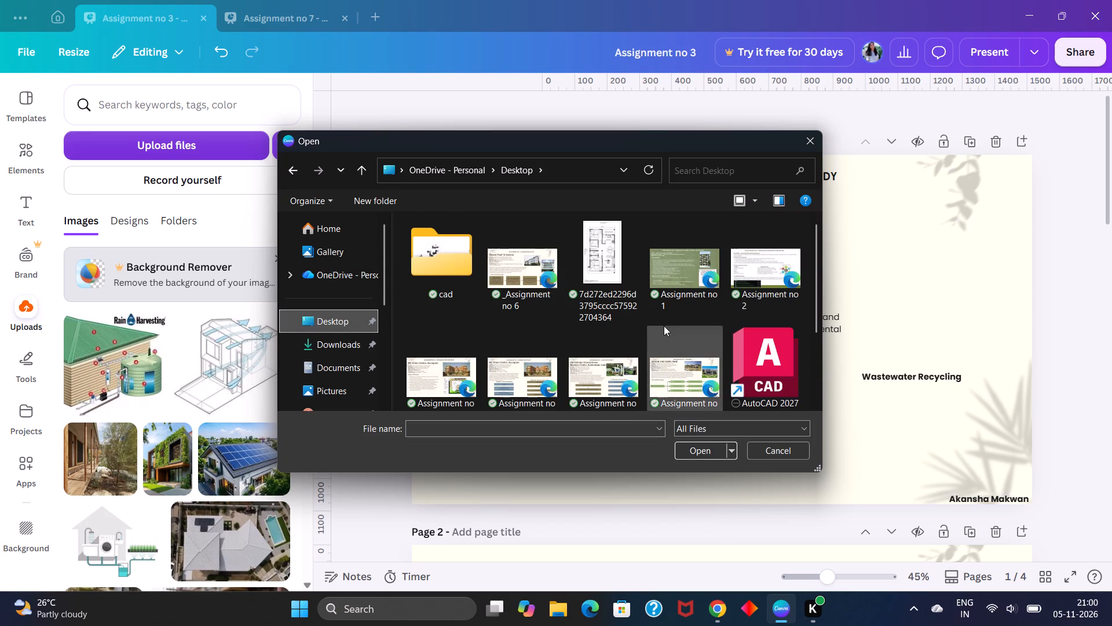
scroll(664, 326, "down", 2)
scroll(643, 338, "up", 4)
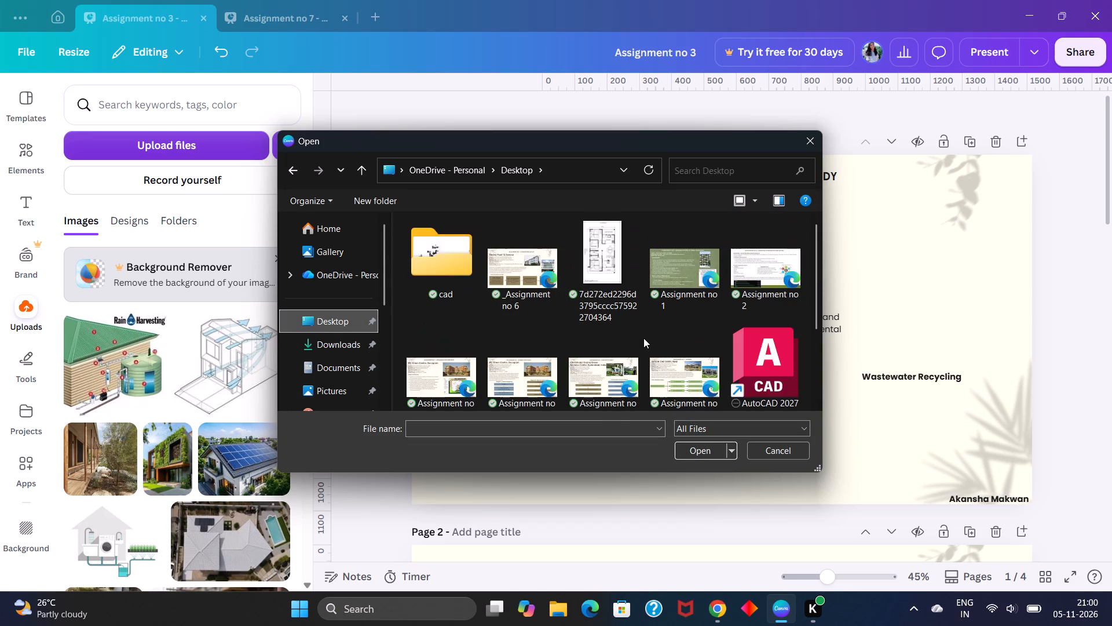
scroll(660, 318, "down", 3)
left_click(692, 338)
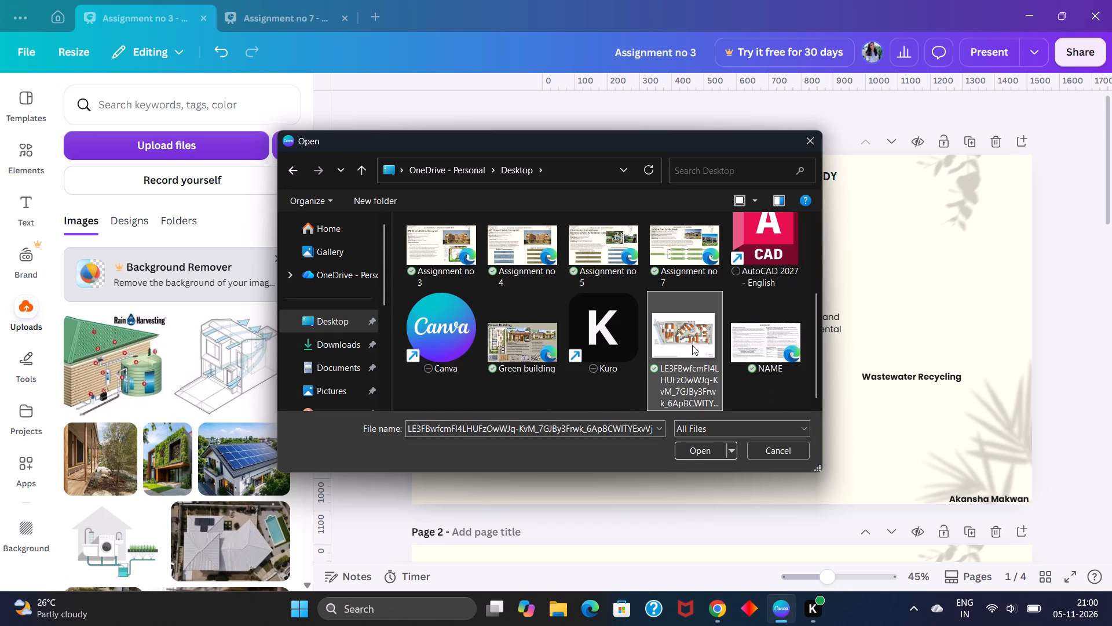
left_click(703, 453)
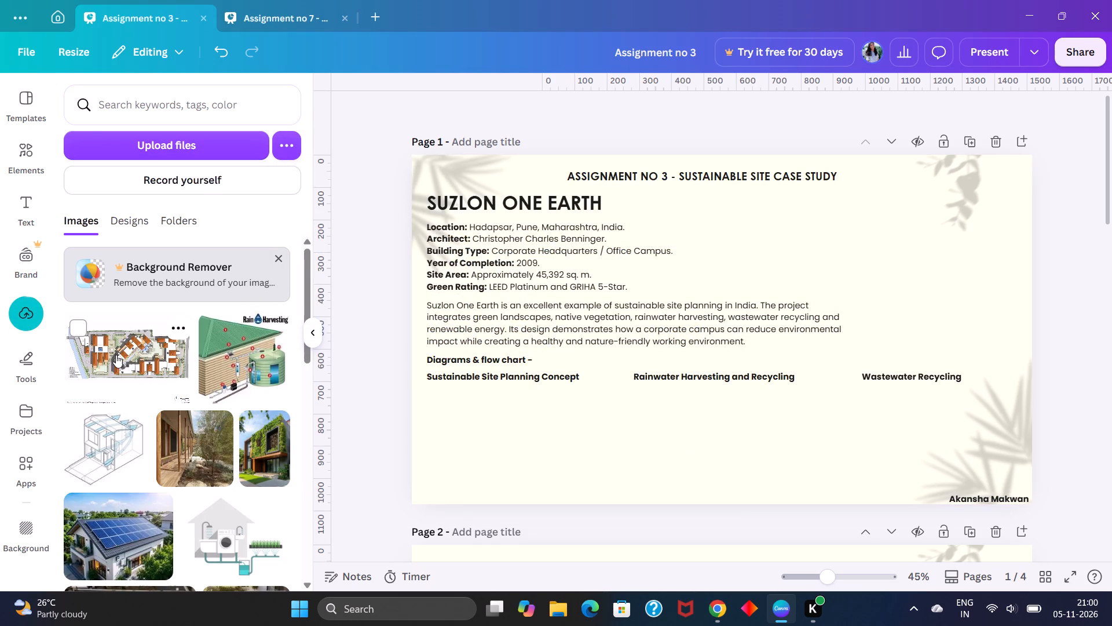
Add the uploaded Suzlon One Earth site plan to page 1, lined up with the text's left margin.
left_click(116, 355)
left_click_drag(647, 387, 583, 410)
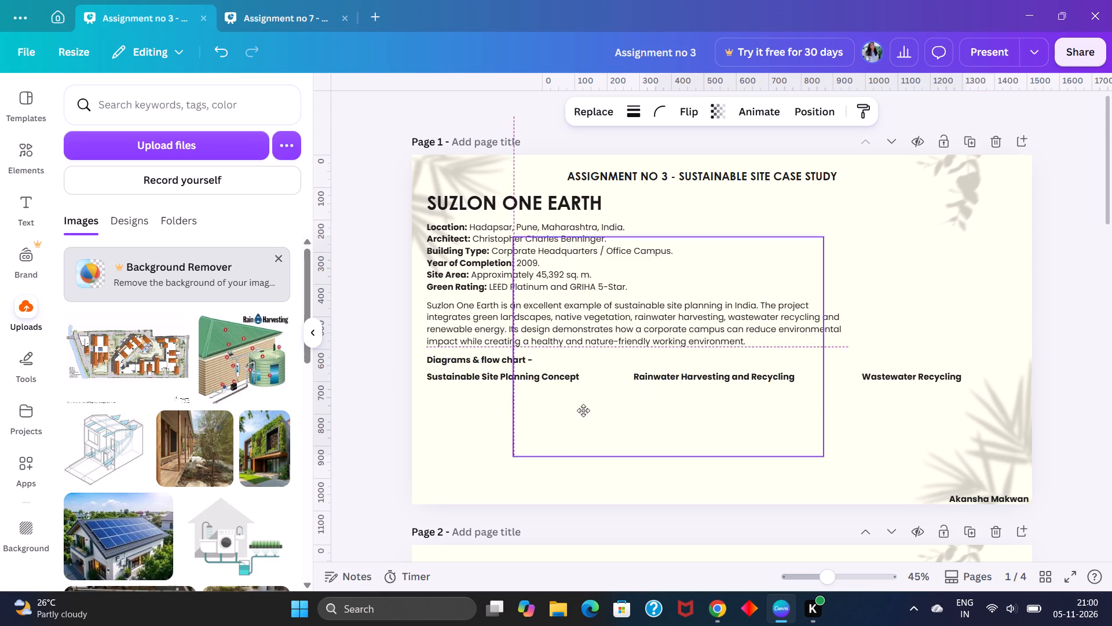
left_click_drag(583, 410, 506, 441)
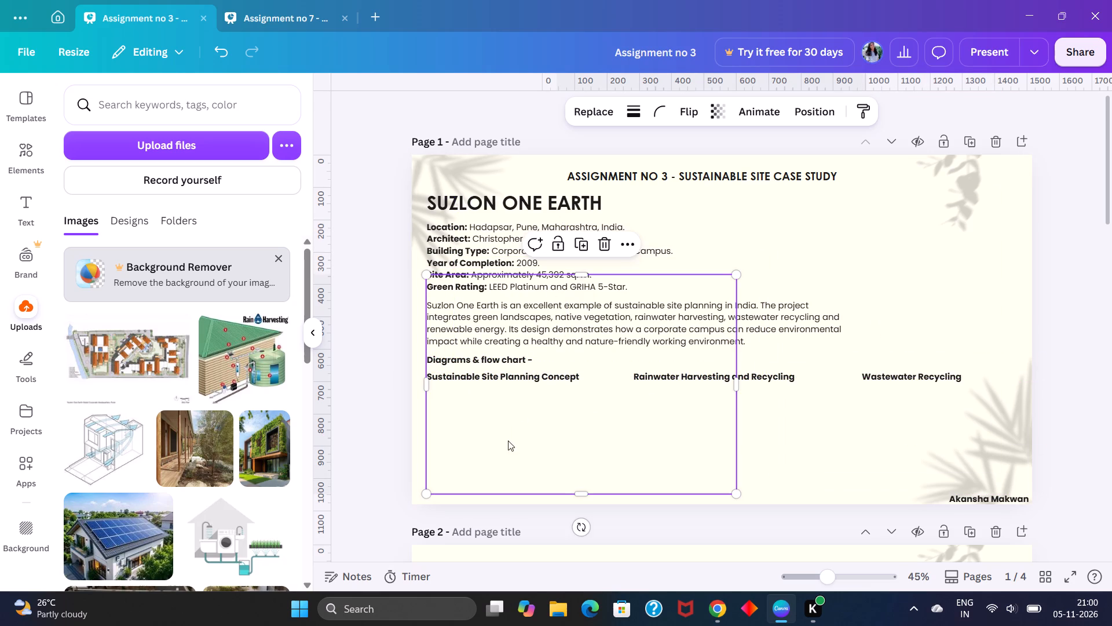
left_click(308, 332)
Crop the blank top strip and the bottom caption strip off the site plan, and scale it down to column width.
left_click_drag(449, 274, 452, 307)
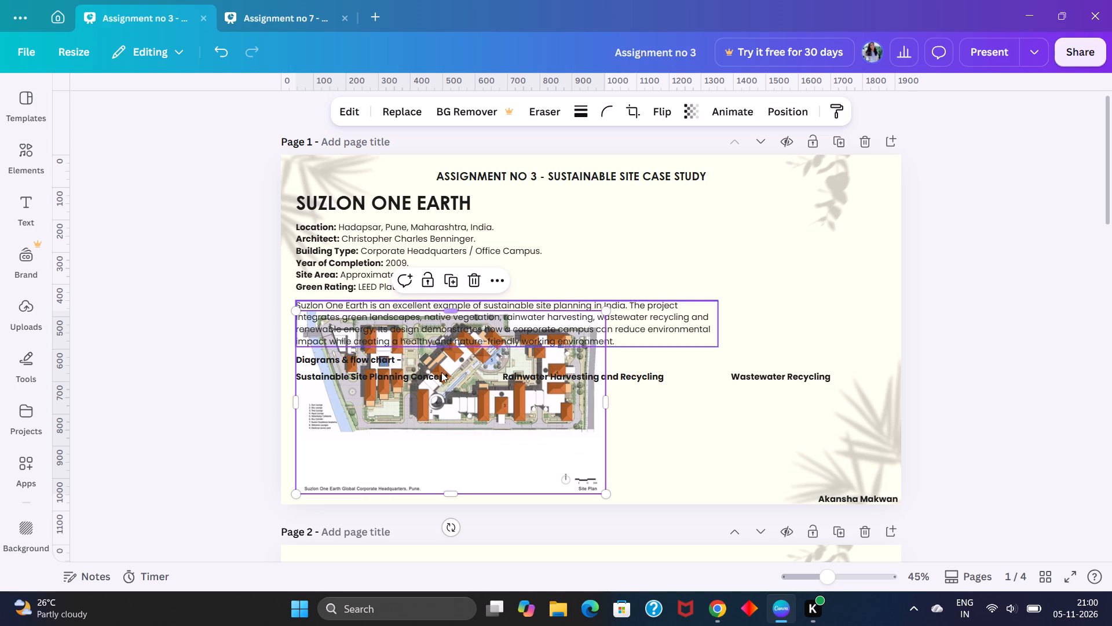
left_click_drag(452, 494, 460, 442)
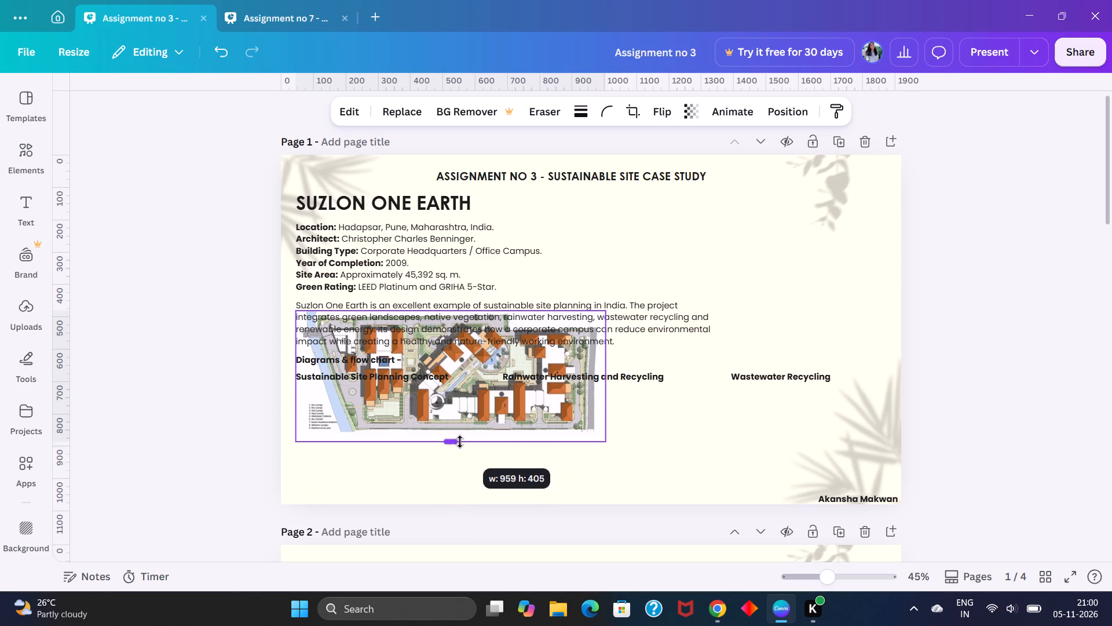
left_click_drag(460, 442, 460, 438)
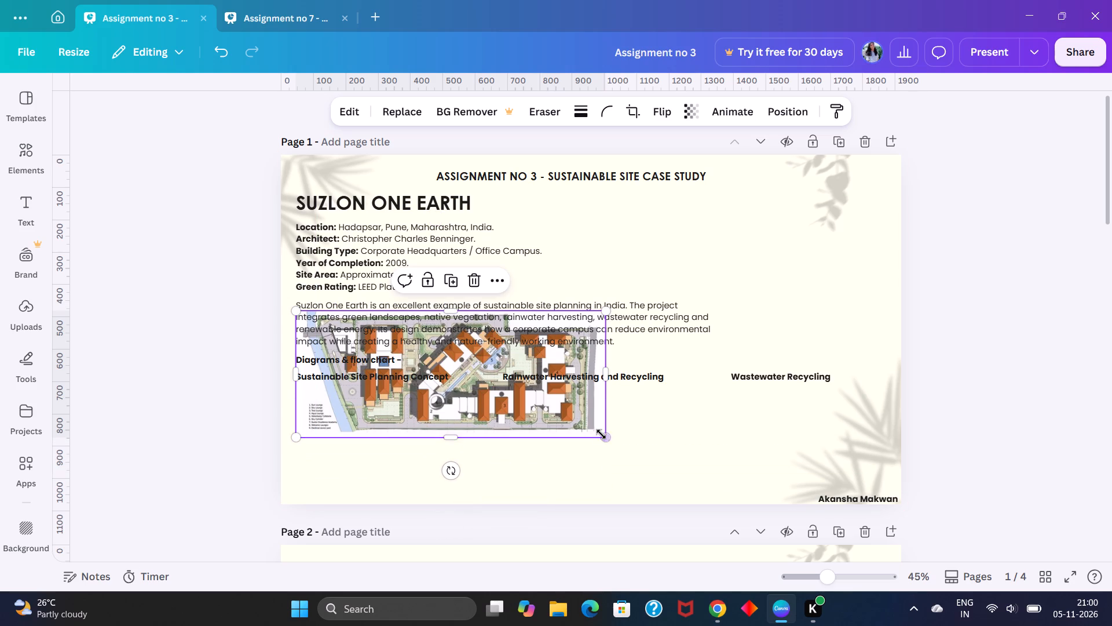
left_click_drag(603, 434, 482, 378)
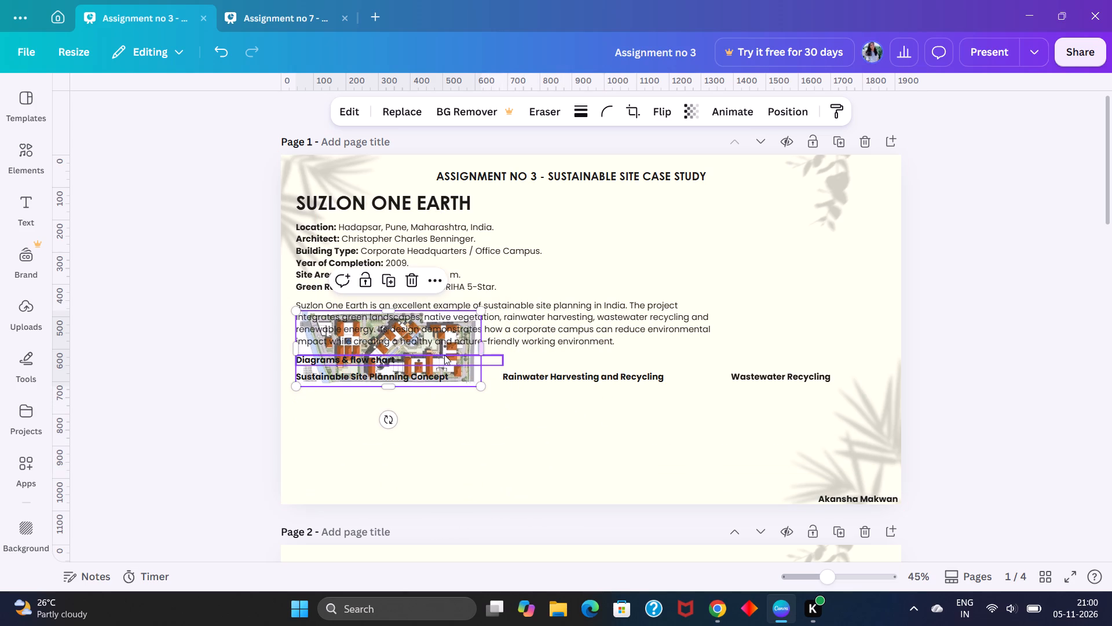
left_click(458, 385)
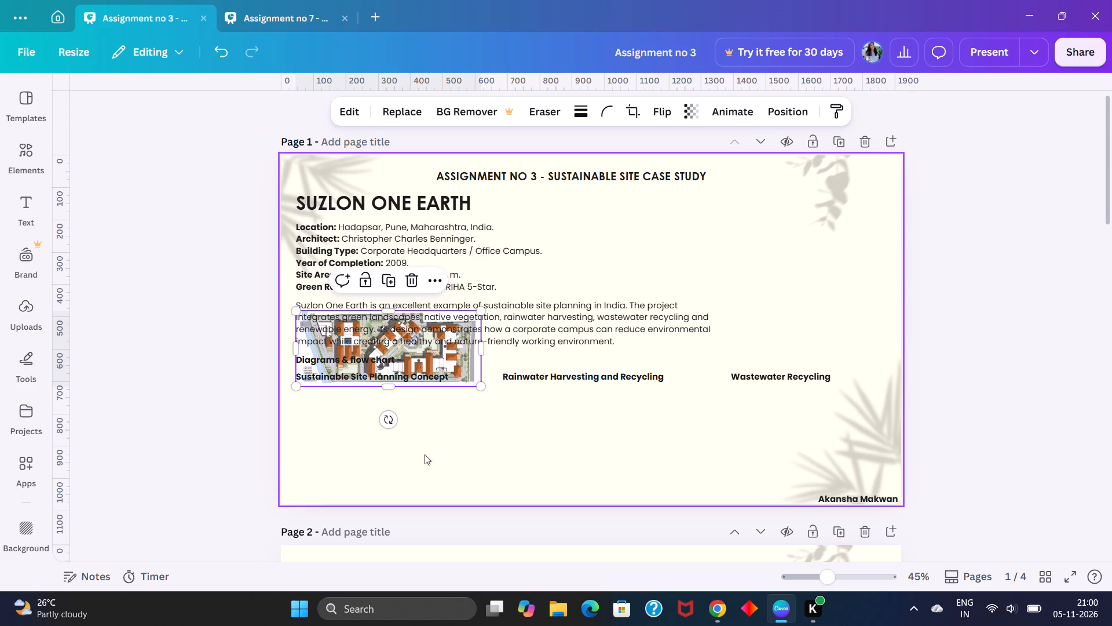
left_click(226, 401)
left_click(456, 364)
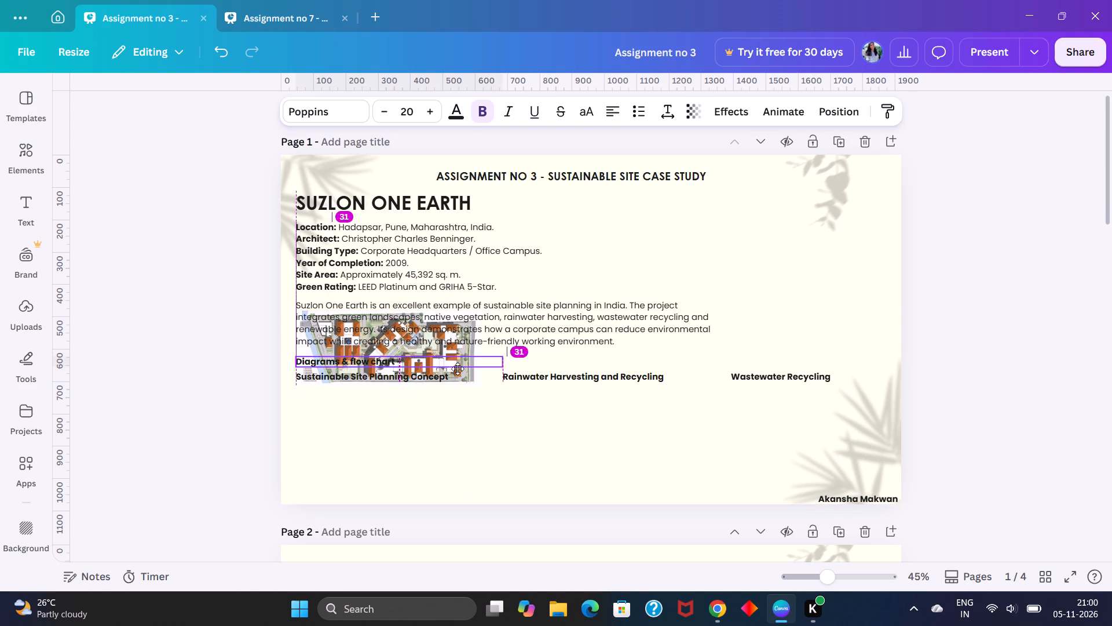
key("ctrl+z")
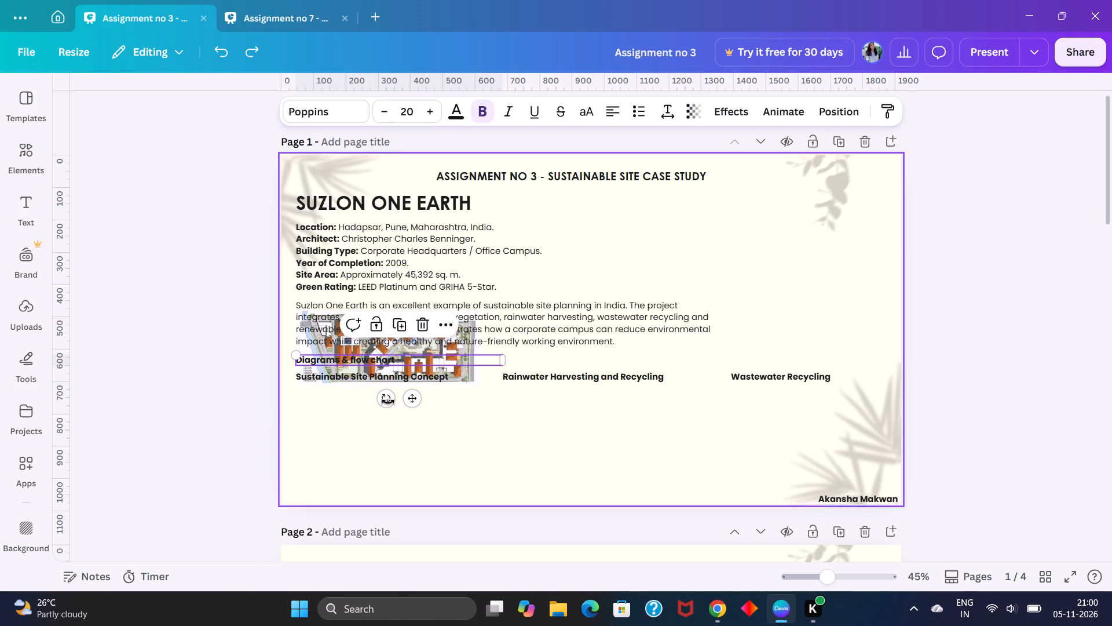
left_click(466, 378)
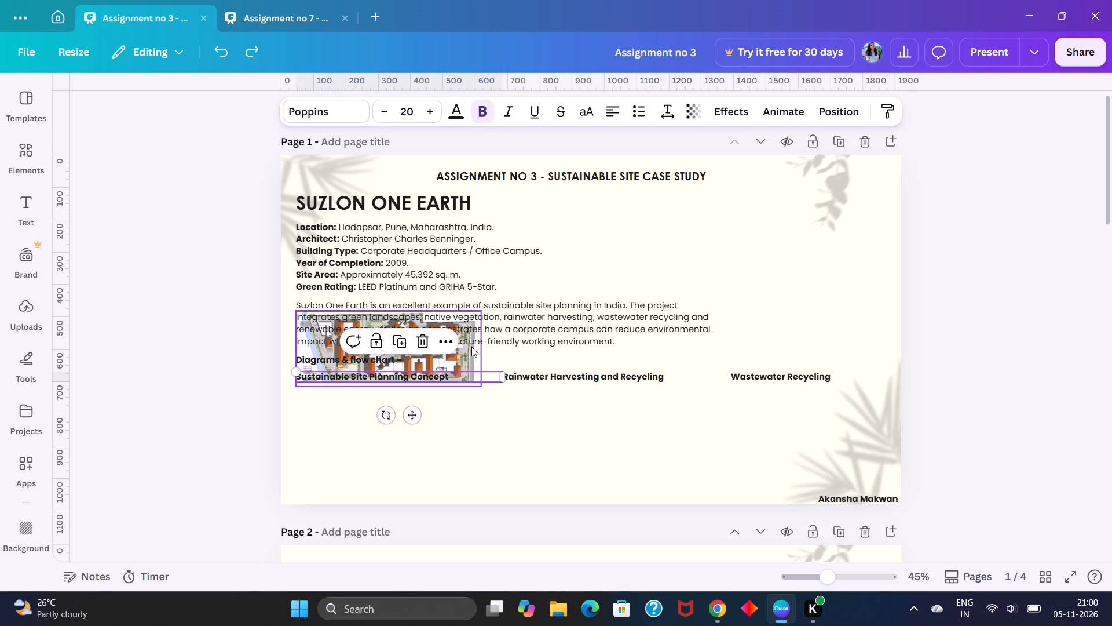
Move the site plan beneath the "Sustainable Site Planning Concept" heading and shrink it slightly.
left_click(464, 348)
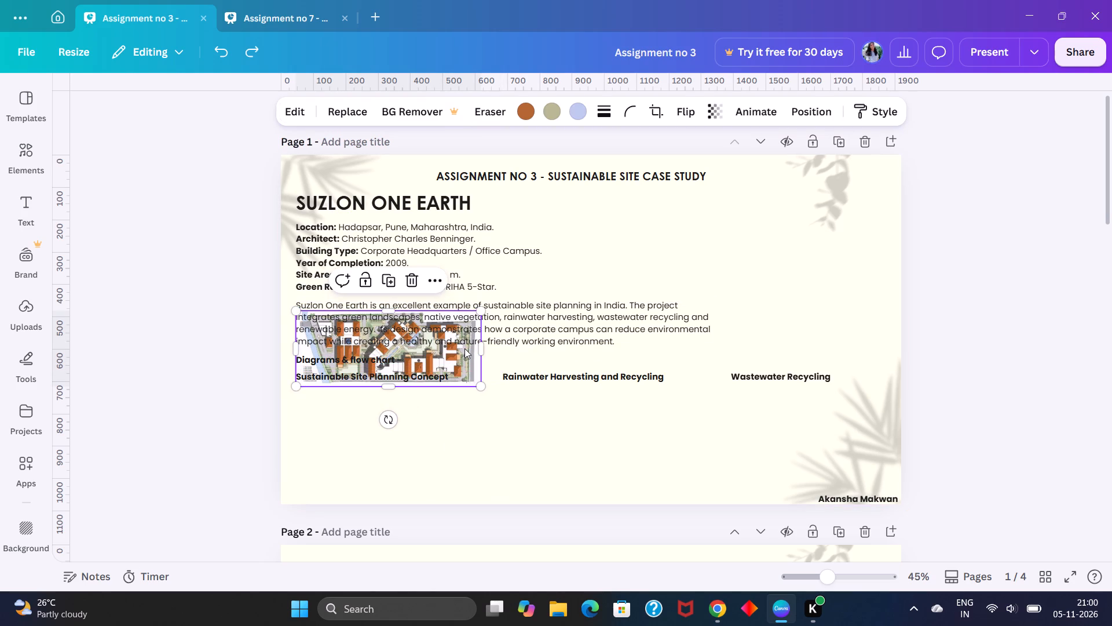
left_click_drag(464, 365, 464, 446)
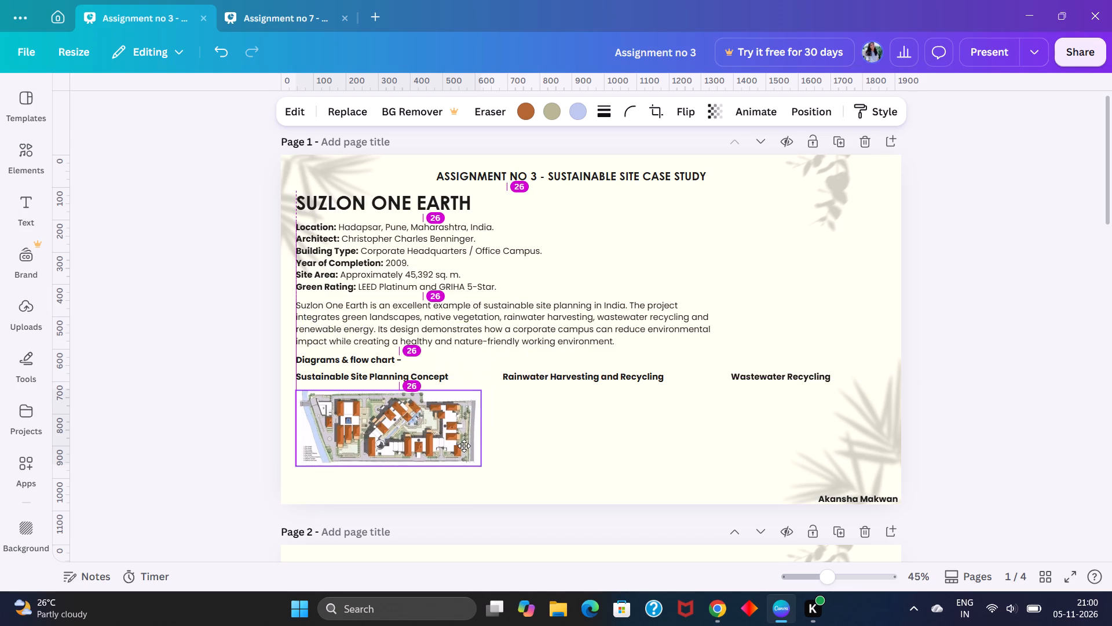
left_click_drag(464, 446, 459, 448)
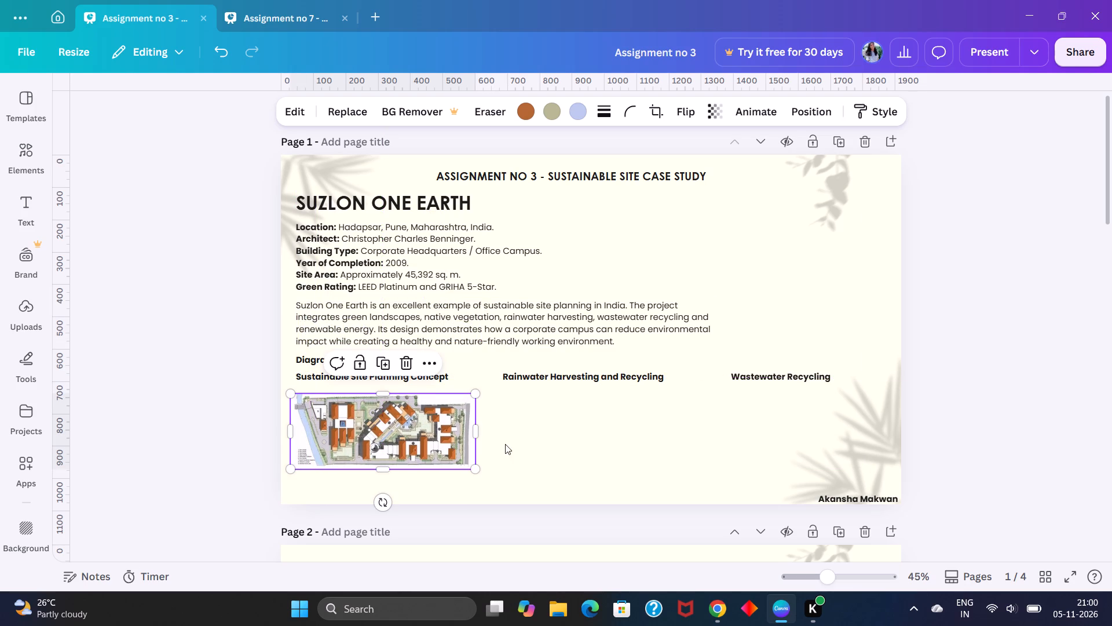
left_click(244, 450)
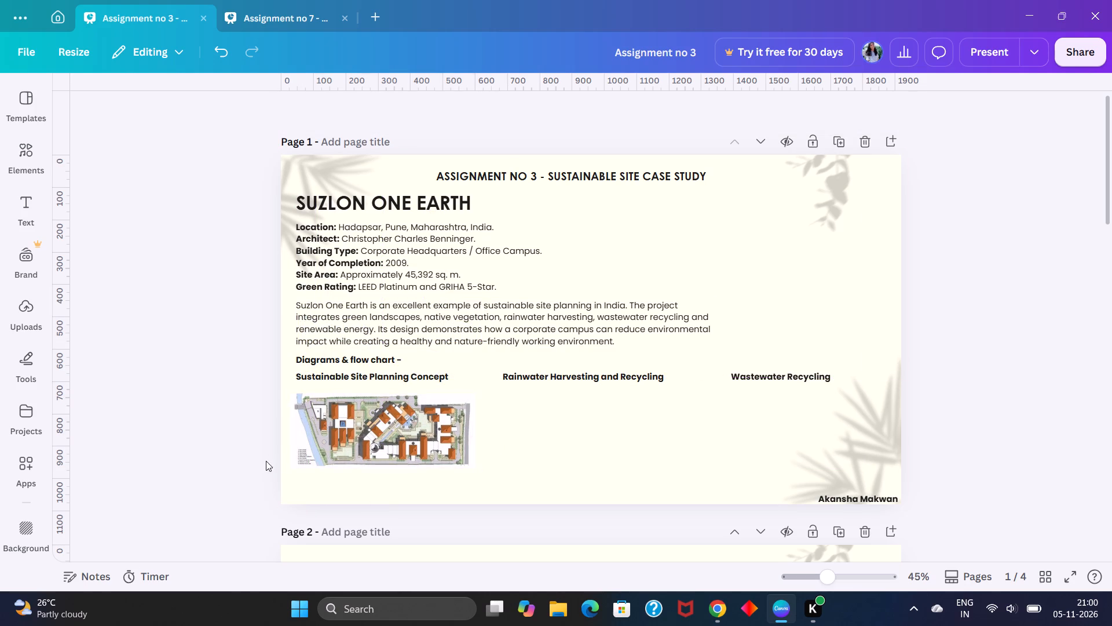
left_click(353, 447)
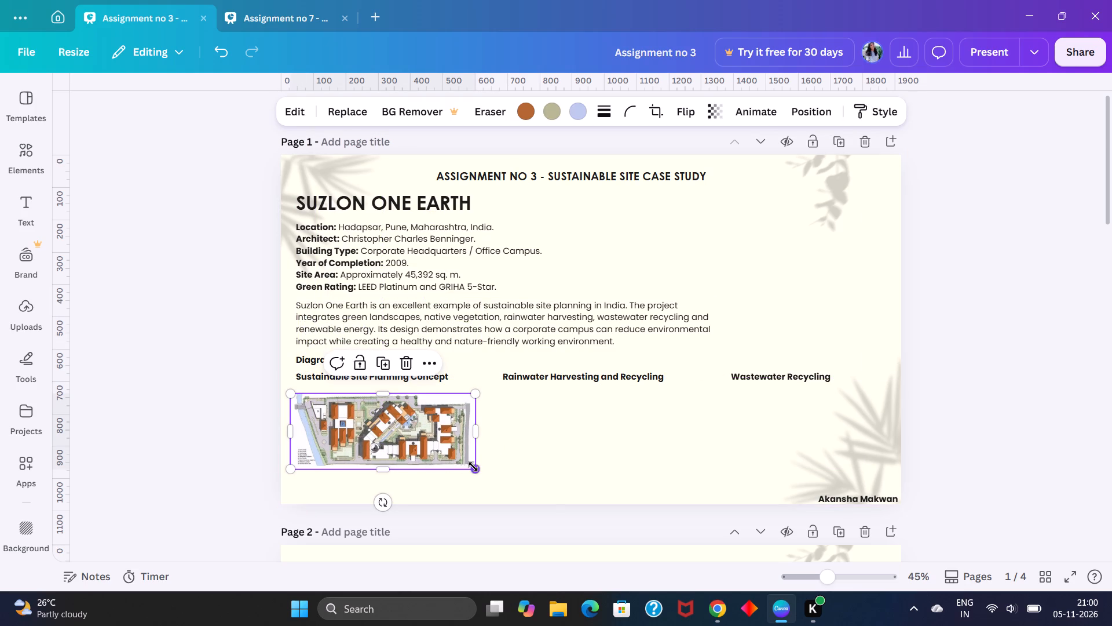
left_click_drag(473, 467, 456, 468)
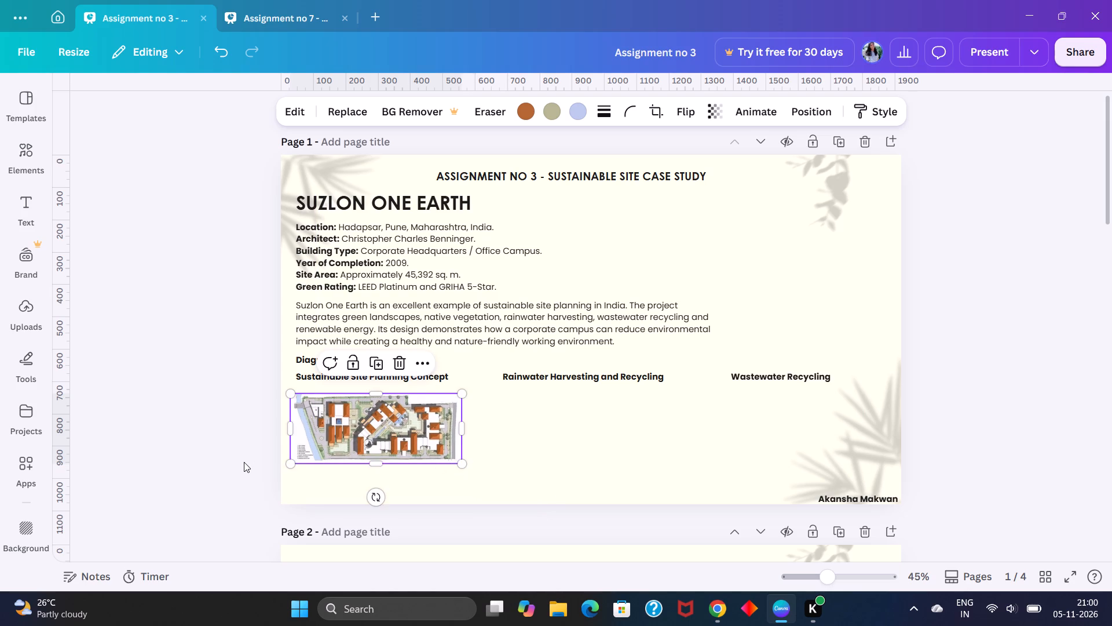
left_click(244, 462)
Add a rounded square shape to page 1.
left_click(30, 321)
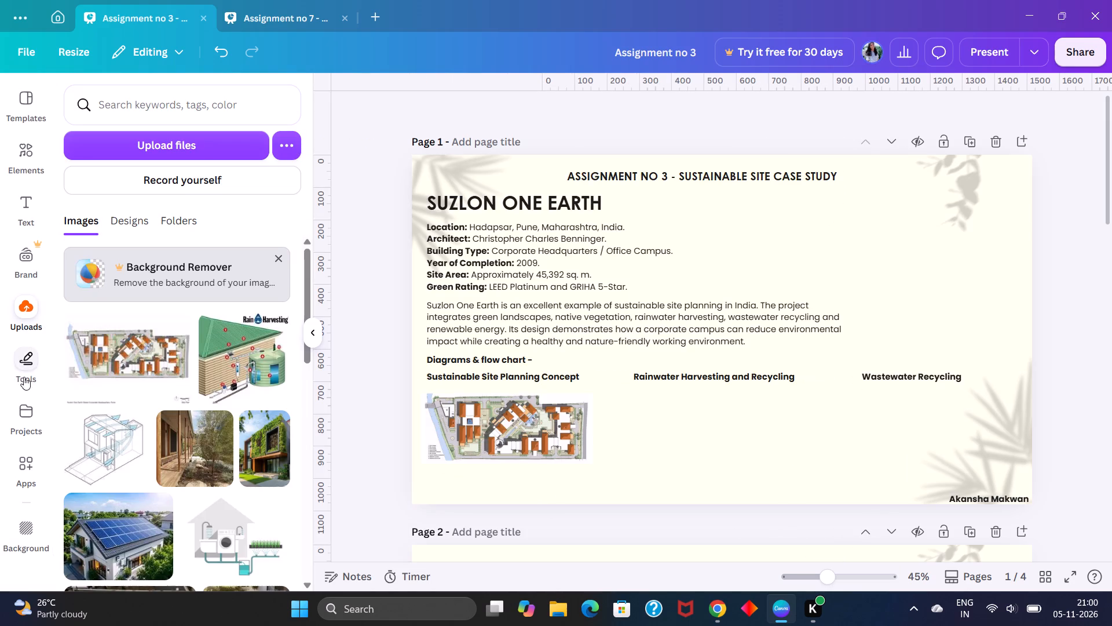
left_click(24, 359)
left_click(71, 265)
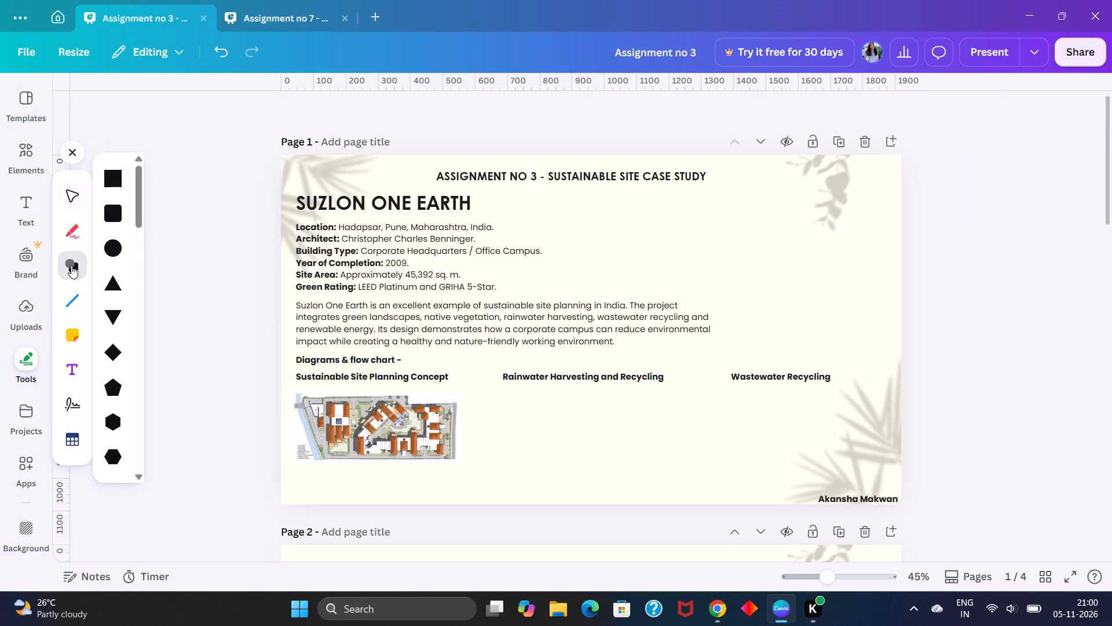
left_click(111, 212)
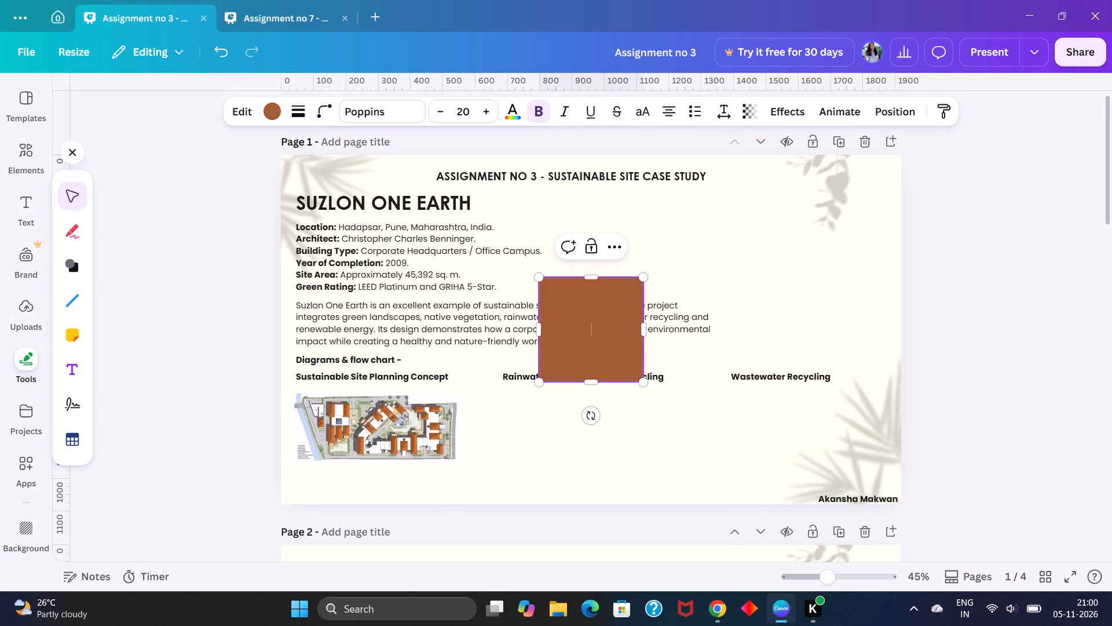
left_click(131, 338)
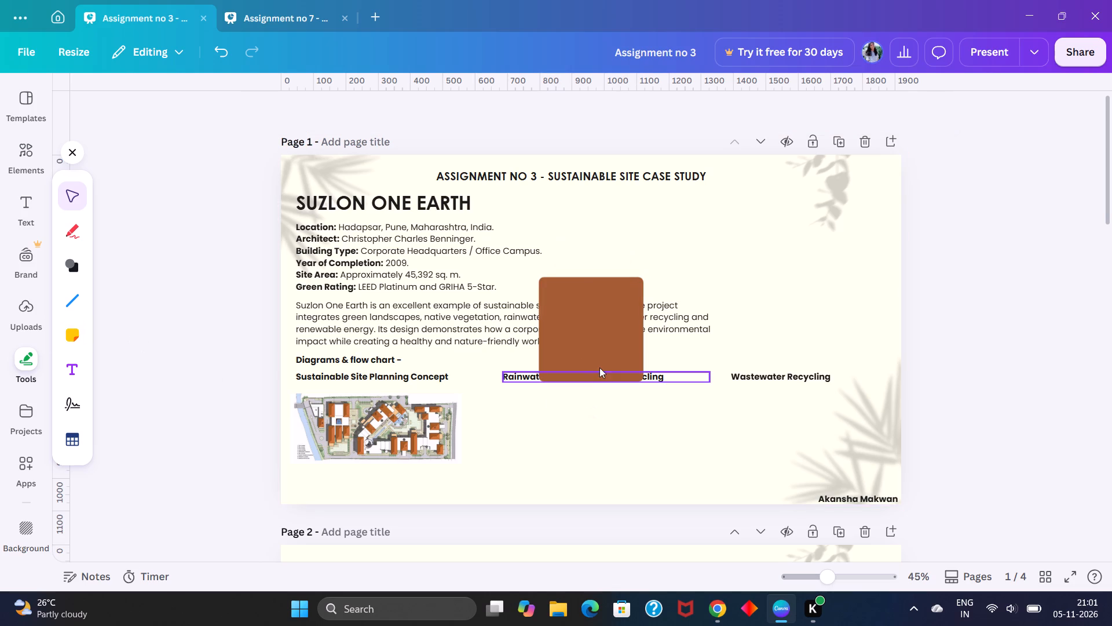
Place the brown shape beneath "Rainwater Harvesting and Recycling" and resize it into a wide, thin bar slightly wider than the heading.
left_click_drag(602, 366, 601, 475)
left_click_drag(538, 444, 489, 444)
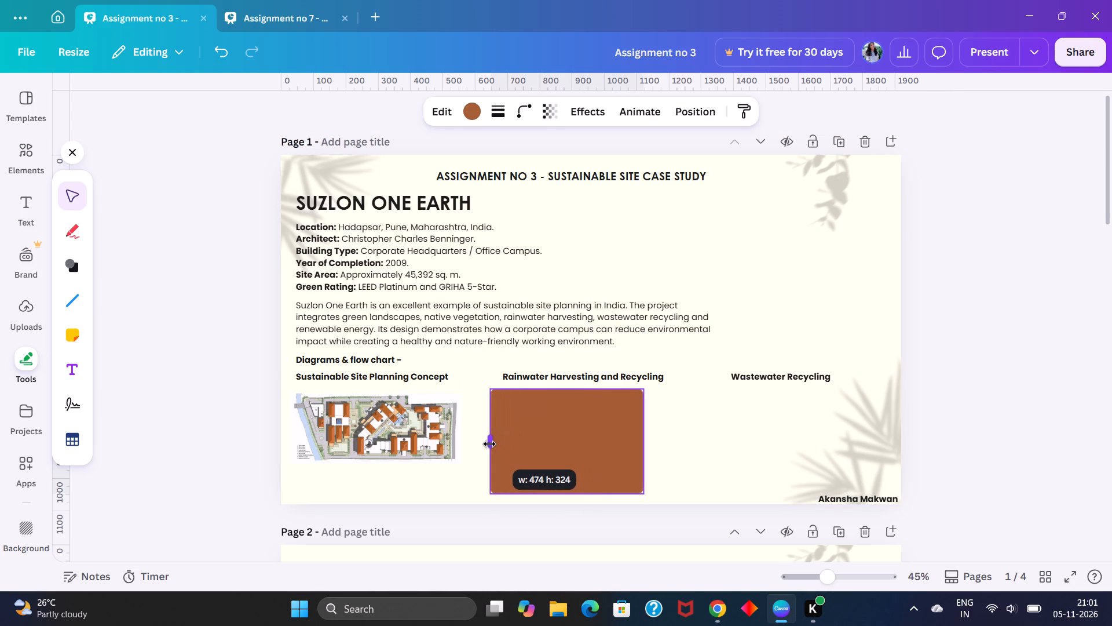
left_click_drag(489, 444, 497, 444)
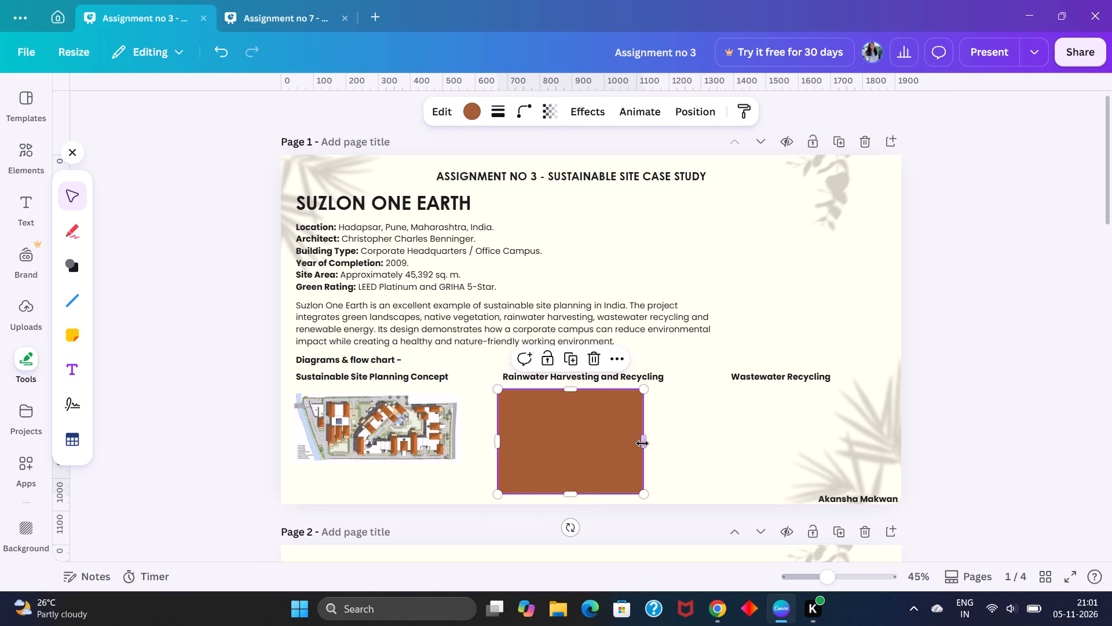
left_click_drag(642, 443, 676, 441)
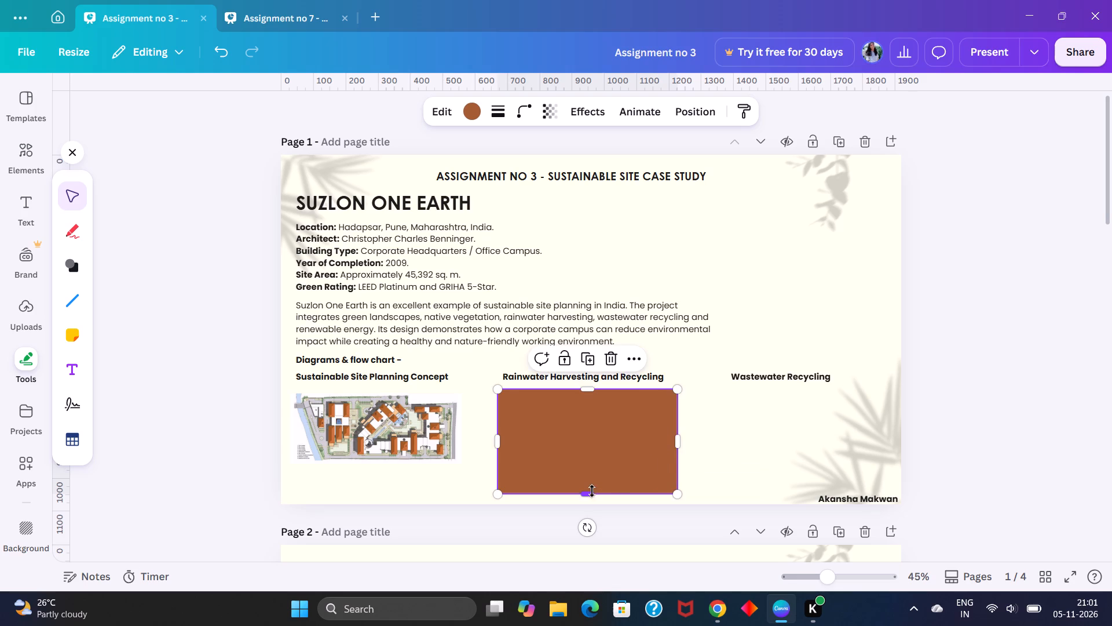
left_click_drag(592, 491, 595, 404)
left_click(229, 453)
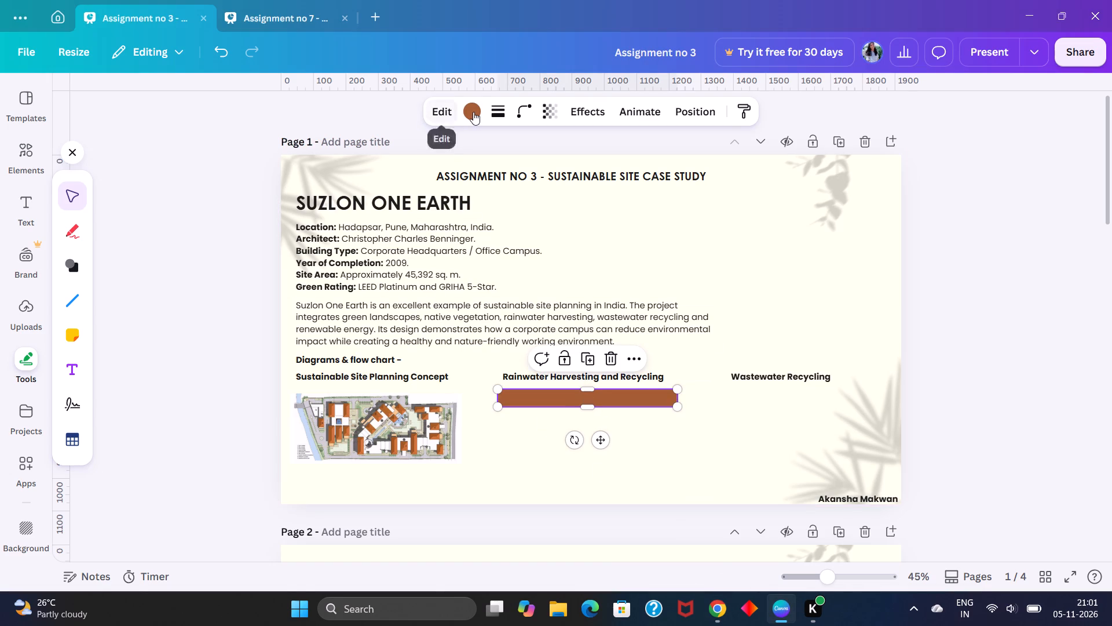
left_click(474, 112)
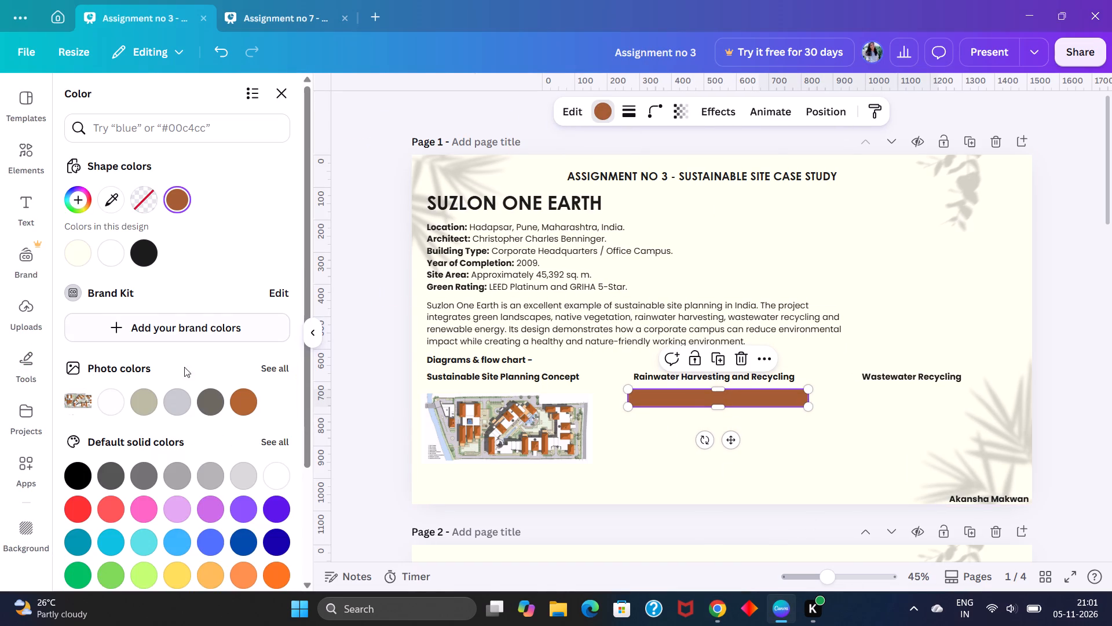
left_click(179, 401)
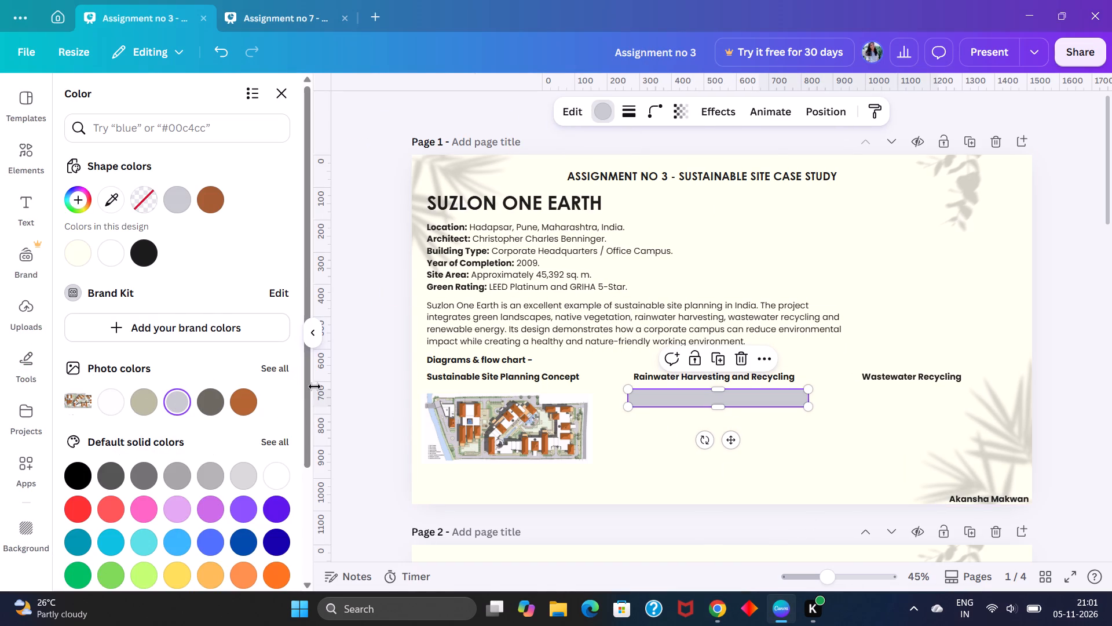
scroll(153, 428, "down", 1)
left_click(173, 438)
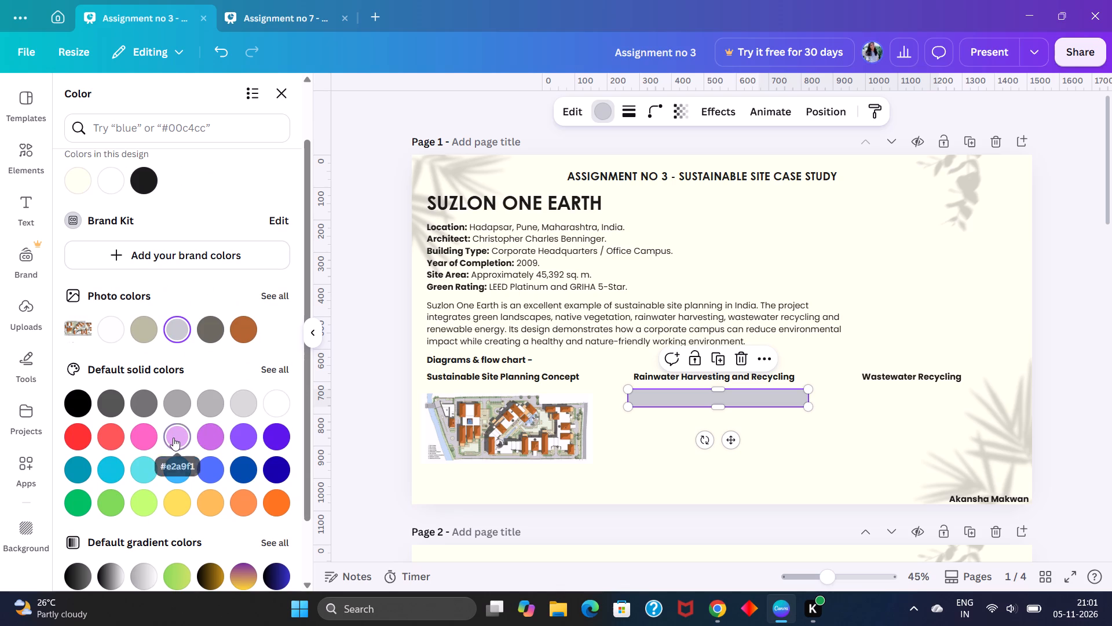
scroll(141, 420, "down", 2)
left_click(144, 418)
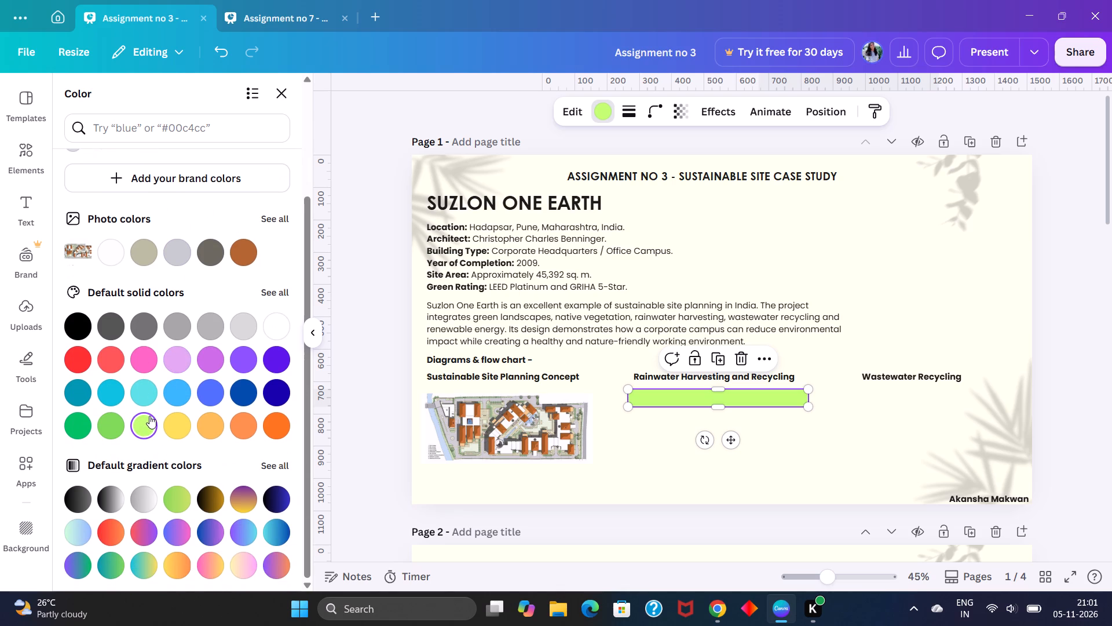
left_click(115, 424)
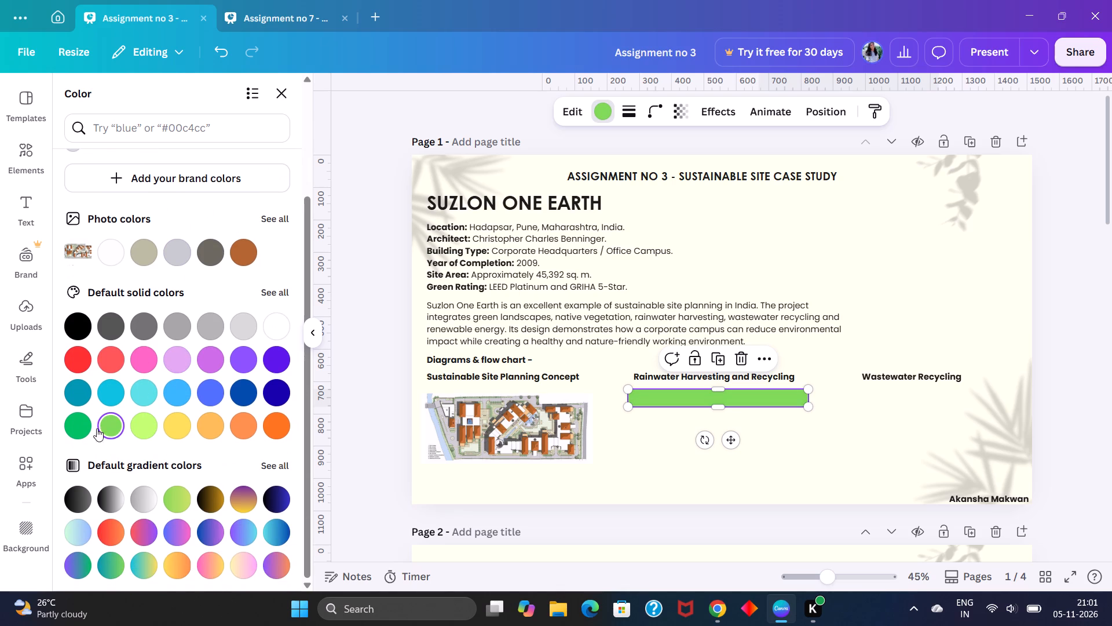
left_click(83, 427)
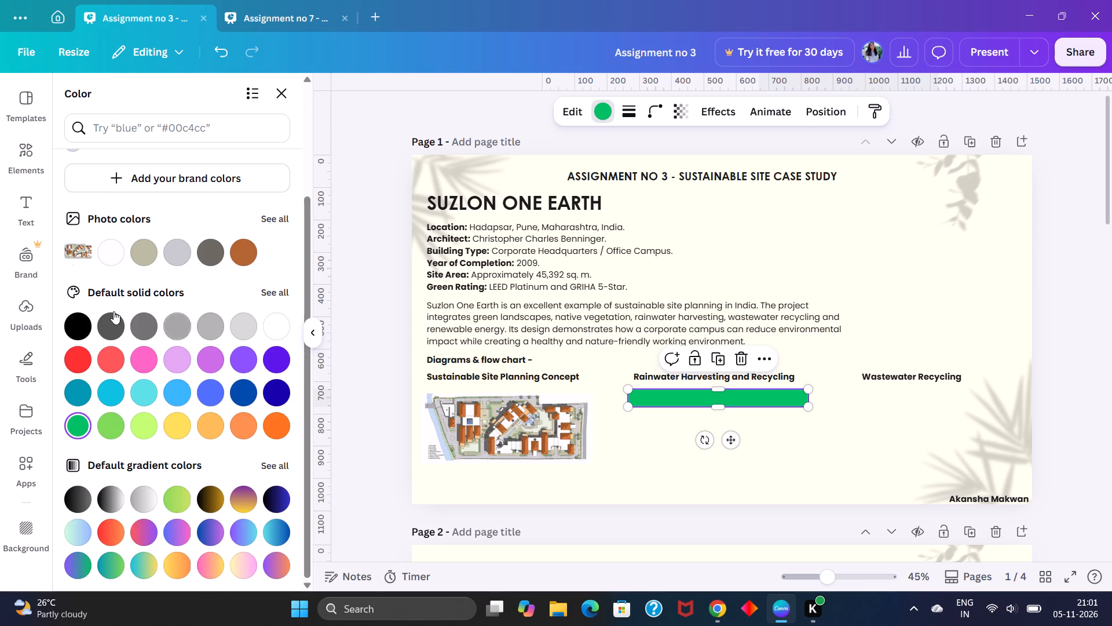
scroll(114, 307, "up", 1)
left_click(144, 396)
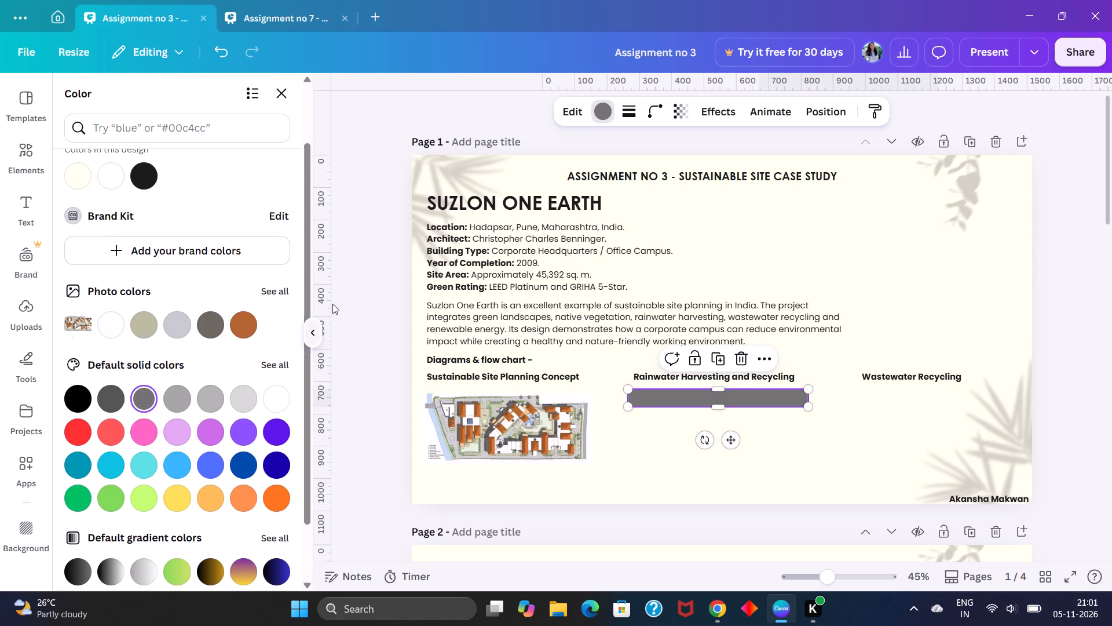
left_click(174, 403)
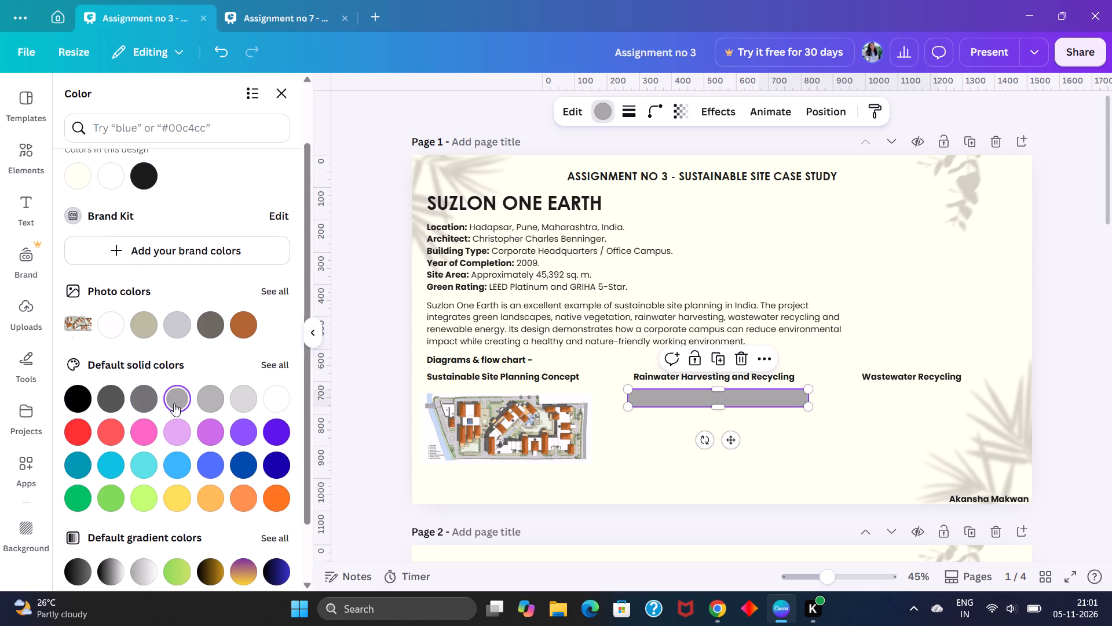
left_click(314, 337)
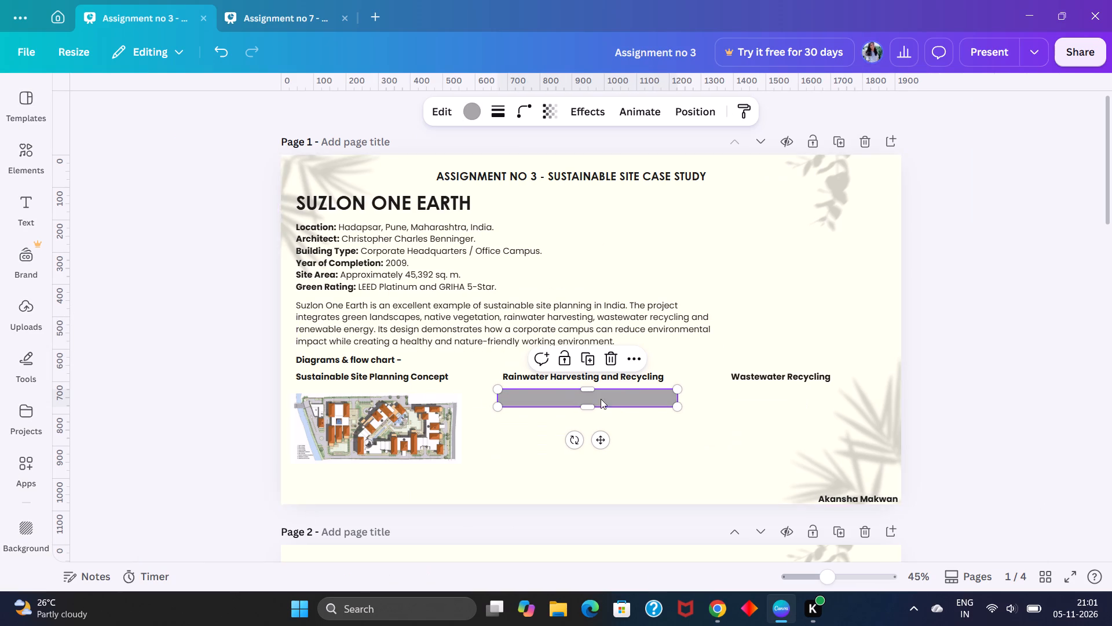
Duplicate the grey bar four times, stacking the copies below it at equal spacing to form a column of five.
left_click(584, 362)
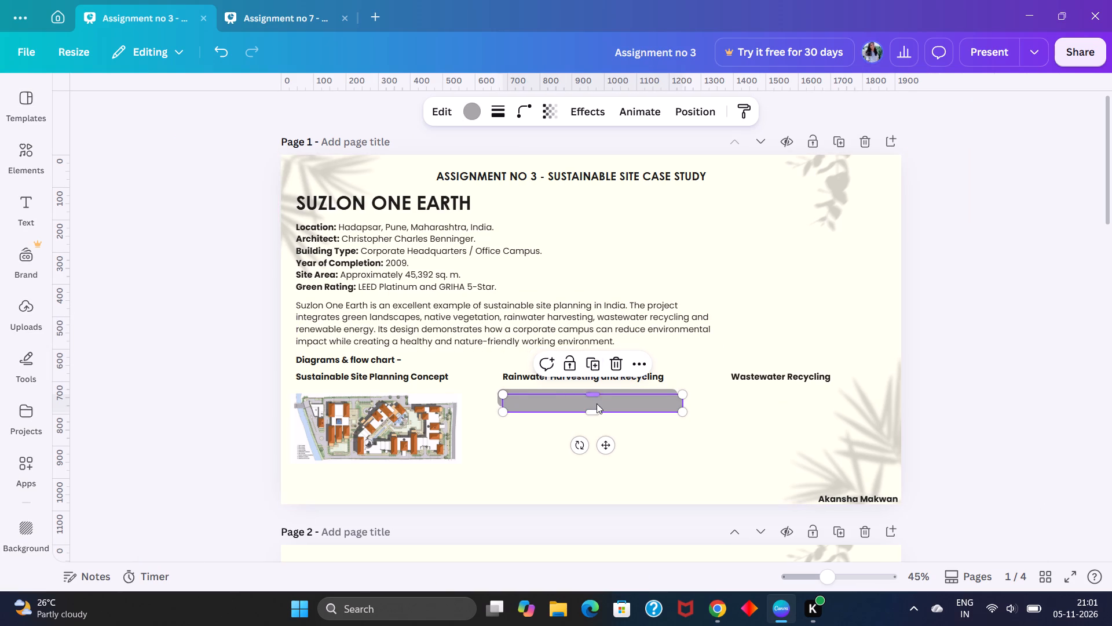
left_click_drag(597, 404, 592, 425)
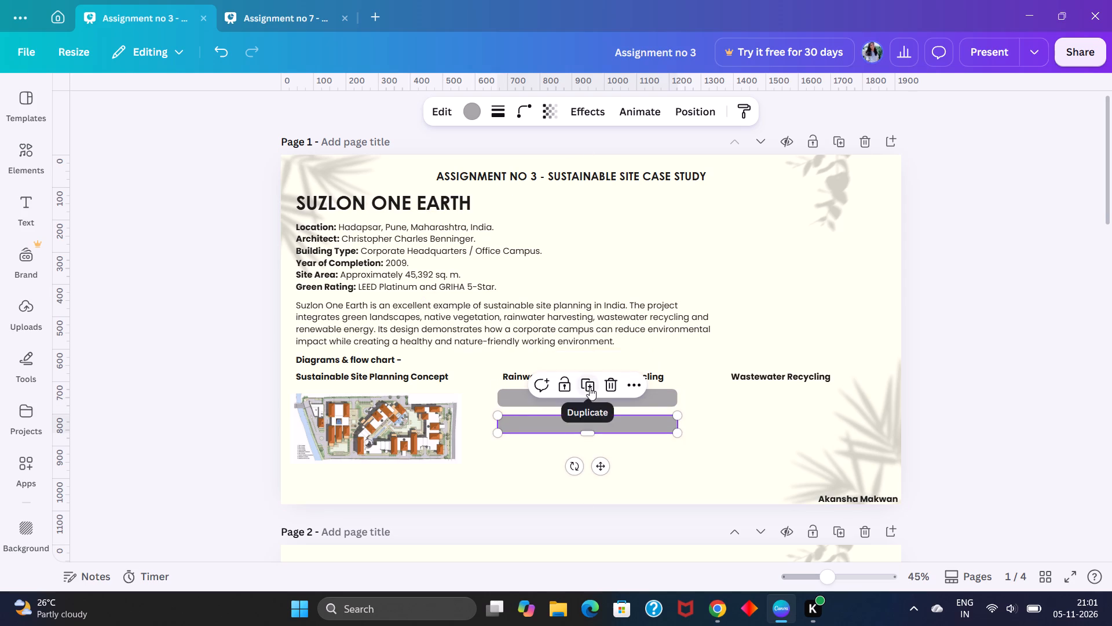
left_click(590, 387)
left_click(588, 406)
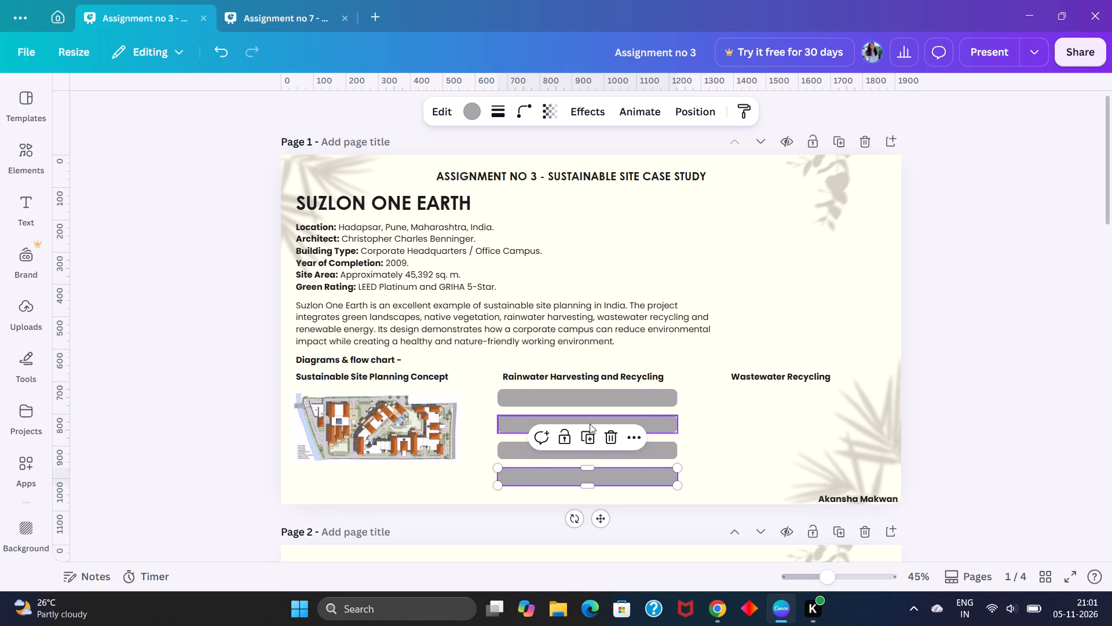
left_click(587, 435)
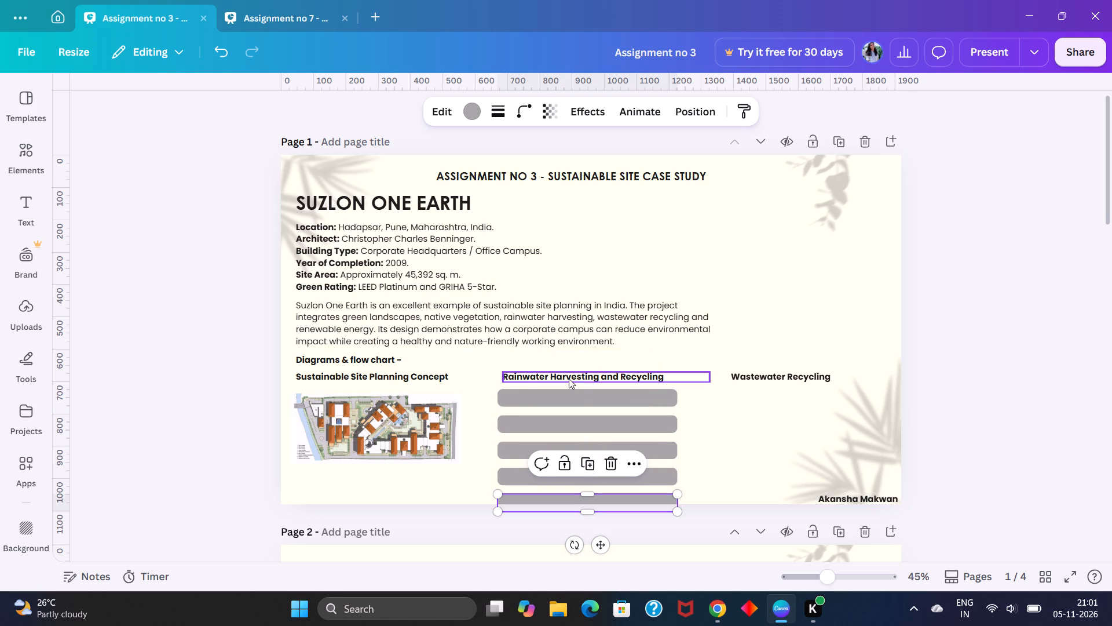
Shift the description paragraph, "Diagrams & flow chart" label, first two column headings and site plan up slightly, aligning the rainwater heading with the bars' left edge.
left_click(349, 357)
left_click(580, 313)
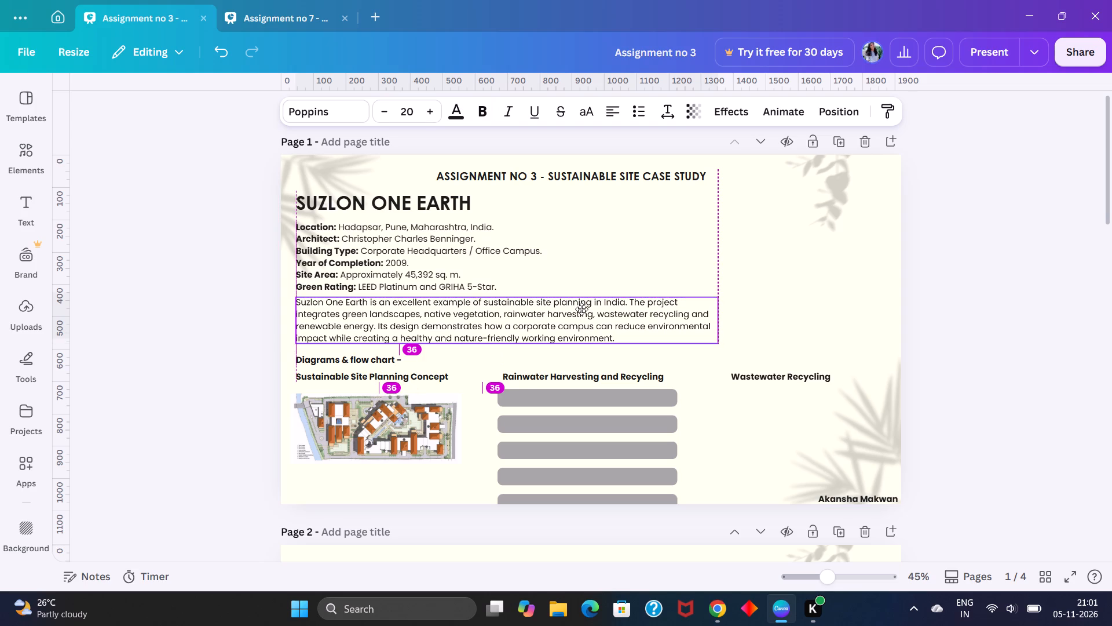
left_click_drag(392, 359, 393, 351)
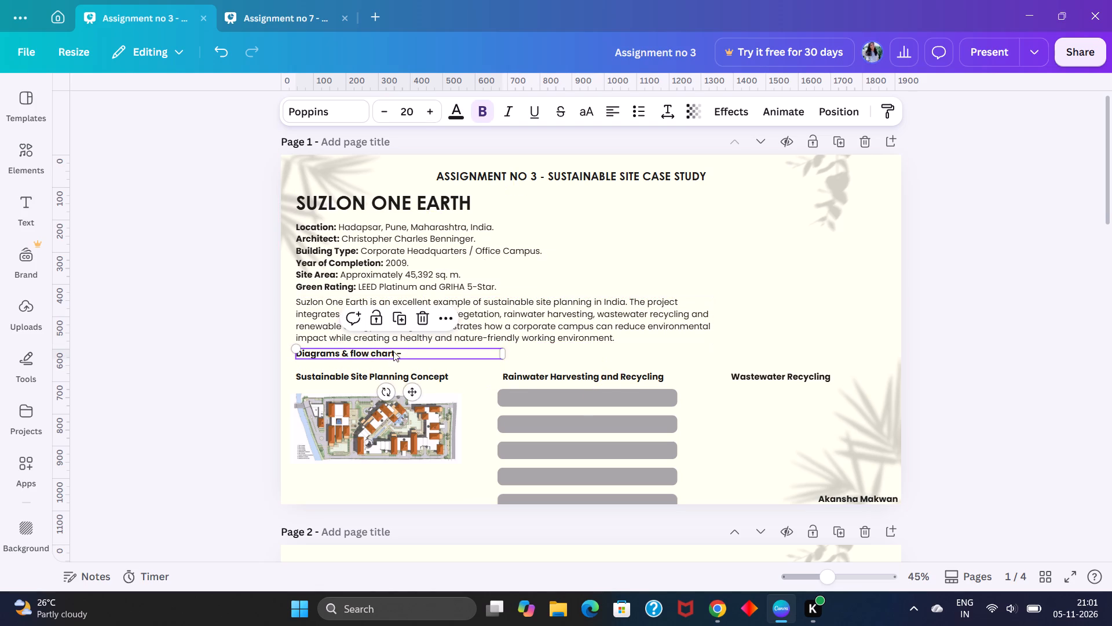
left_click_drag(389, 374, 389, 365)
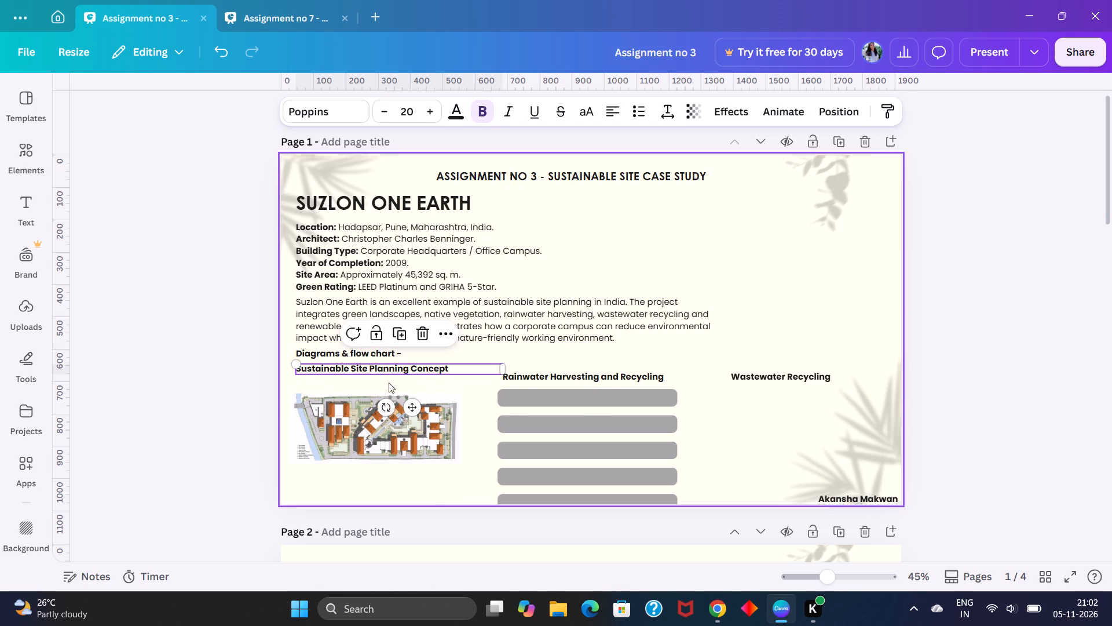
left_click_drag(360, 430, 359, 416)
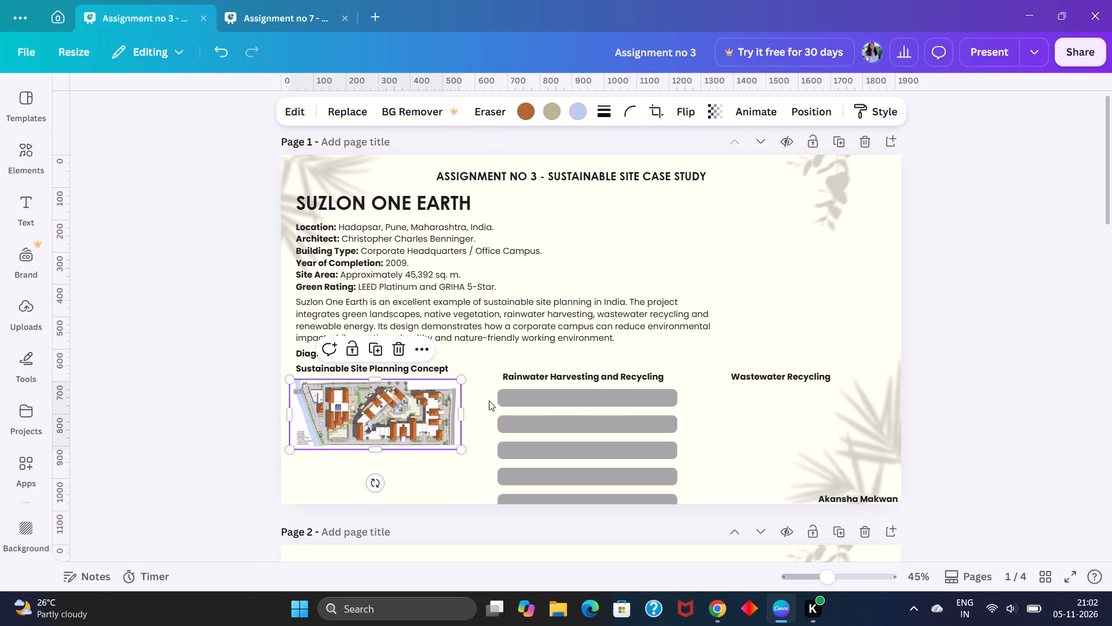
left_click_drag(528, 378, 524, 372)
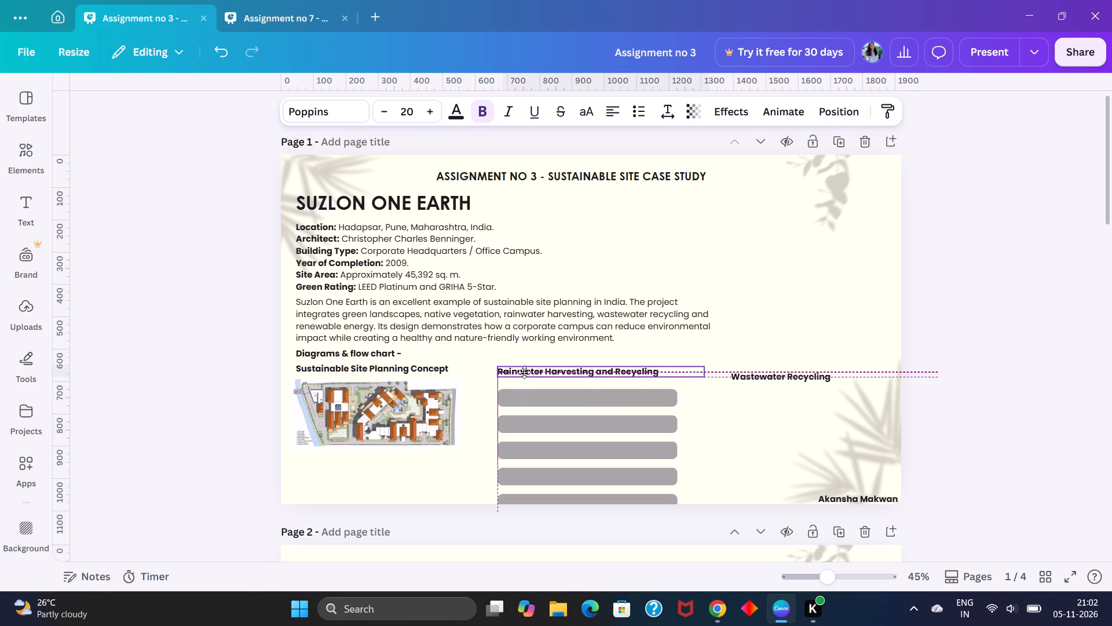
left_click_drag(524, 372, 521, 370)
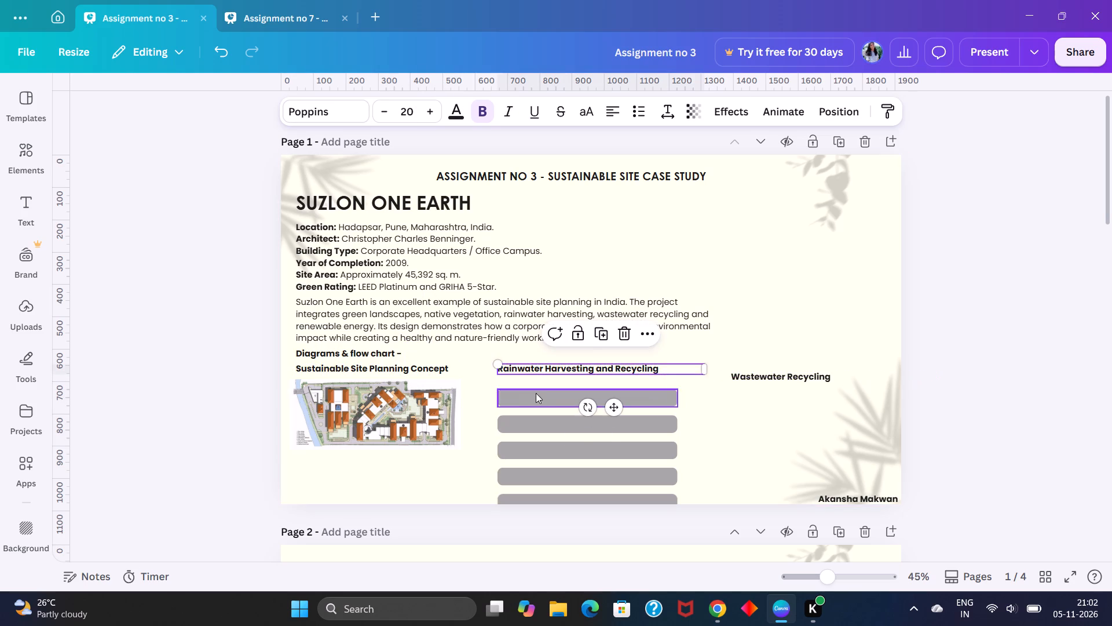
Move the five grey bars up beneath the rainwater heading, aligned and evenly spaced, so the lowest one fits inside the page.
left_click_drag(536, 393, 536, 385)
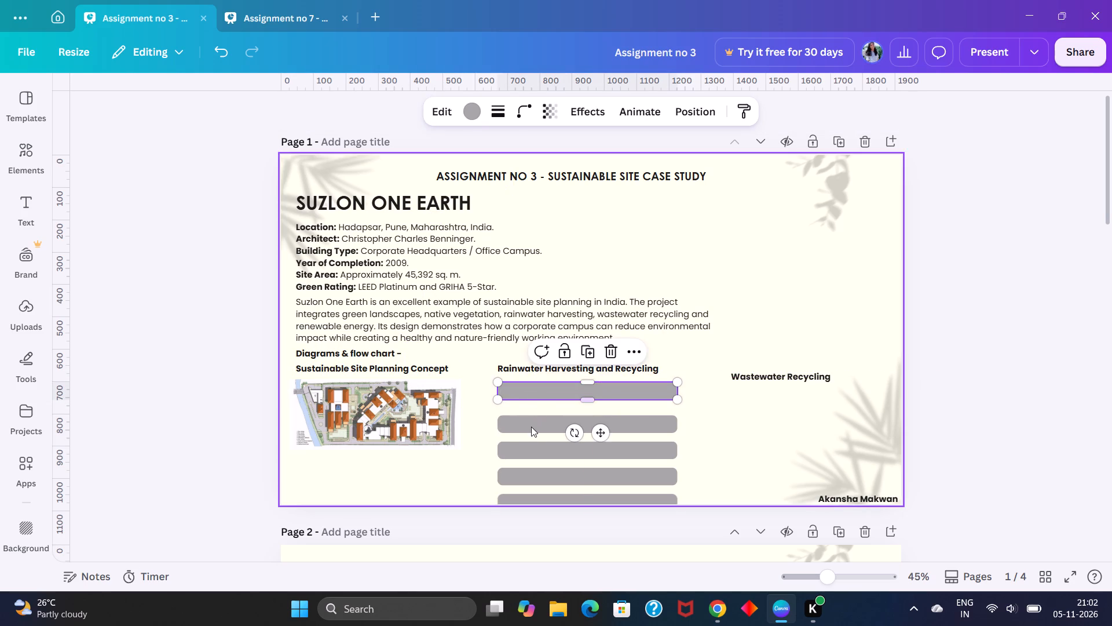
left_click_drag(531, 427, 529, 417)
left_click_drag(524, 447, 522, 439)
left_click_drag(519, 471, 519, 464)
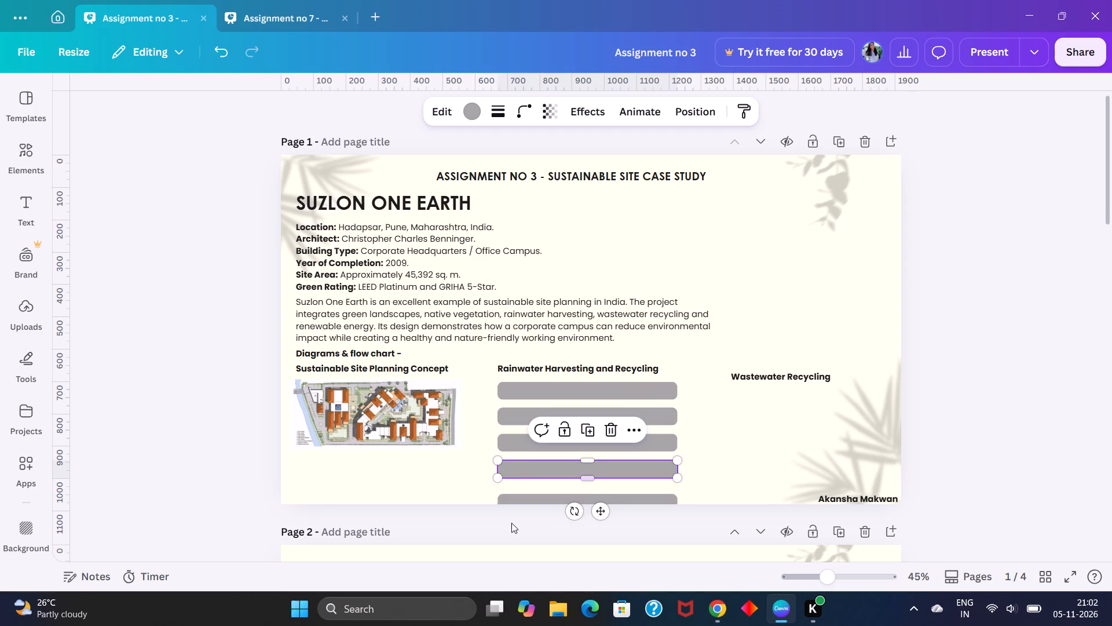
left_click_drag(522, 498, 522, 491)
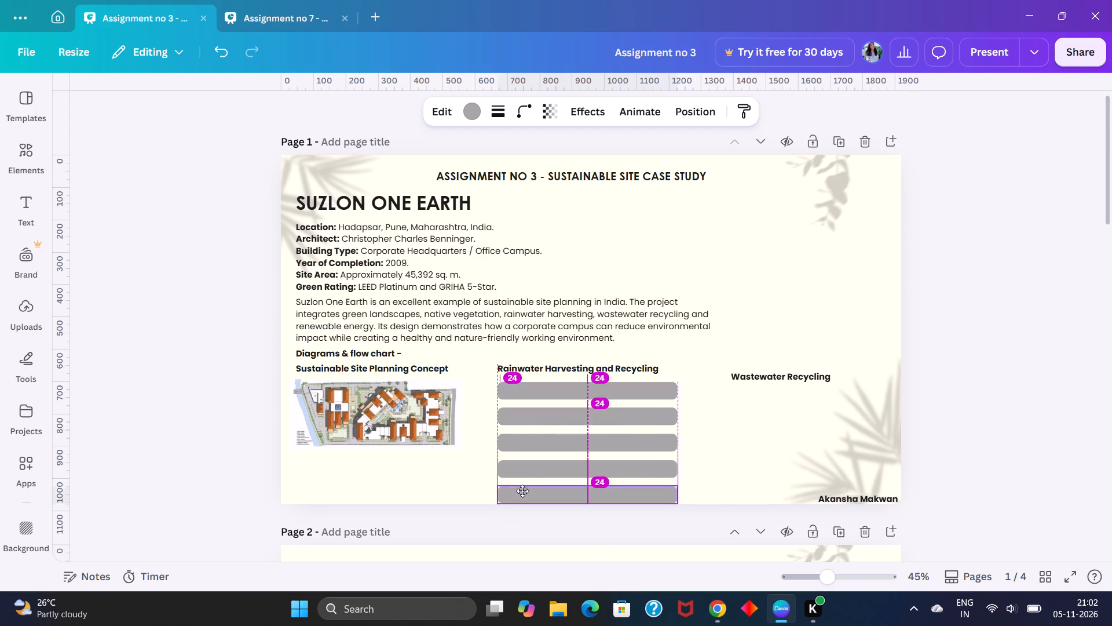
left_click_drag(522, 491, 524, 488)
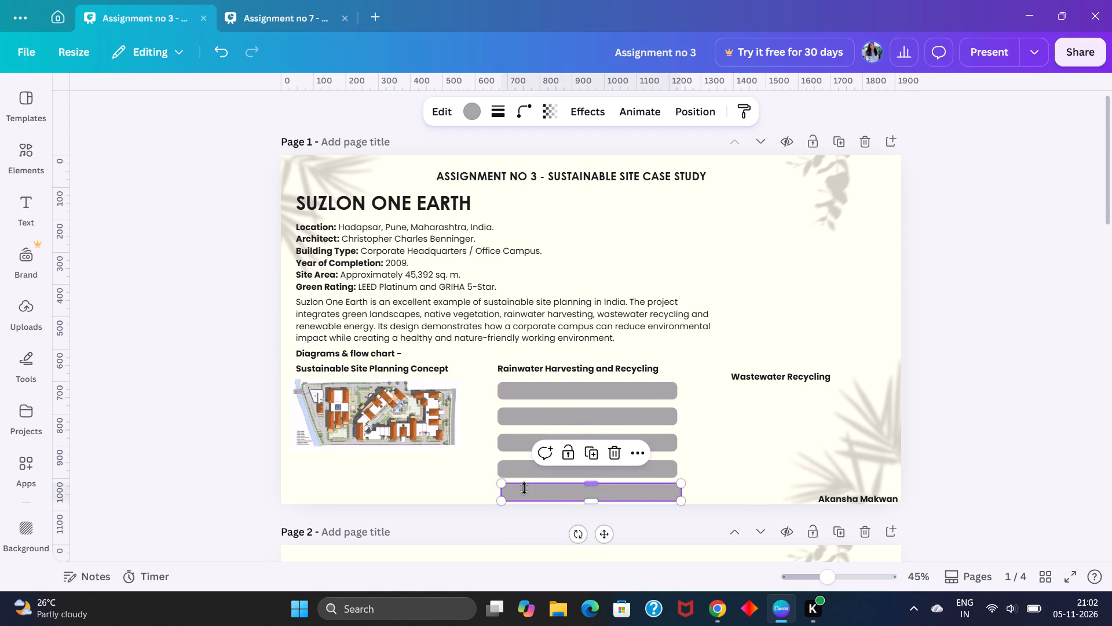
left_click(529, 474)
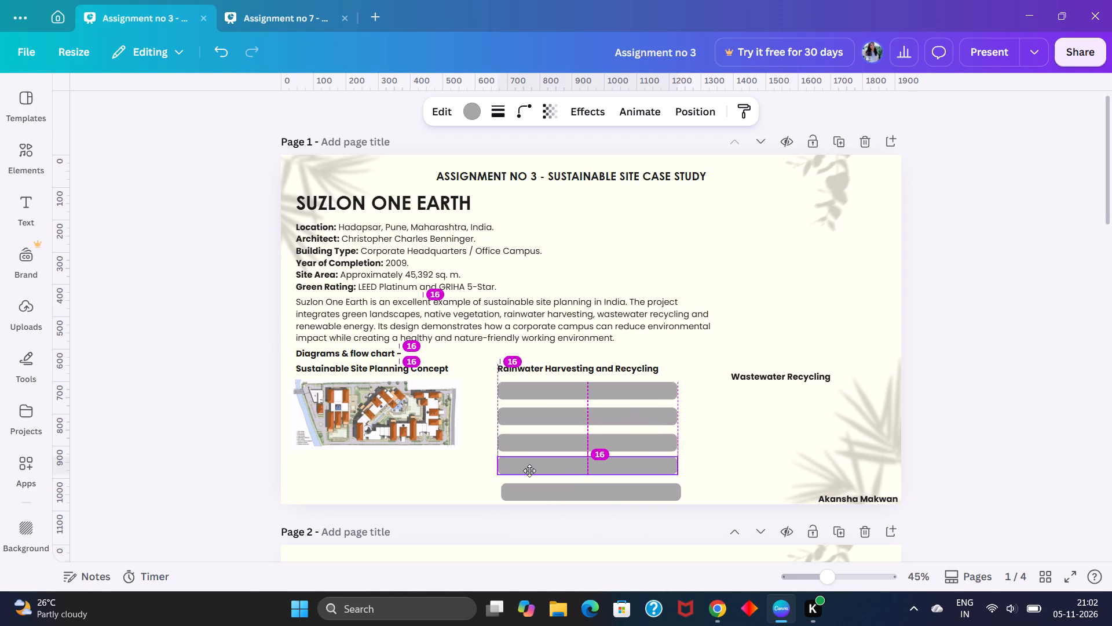
left_click(529, 447)
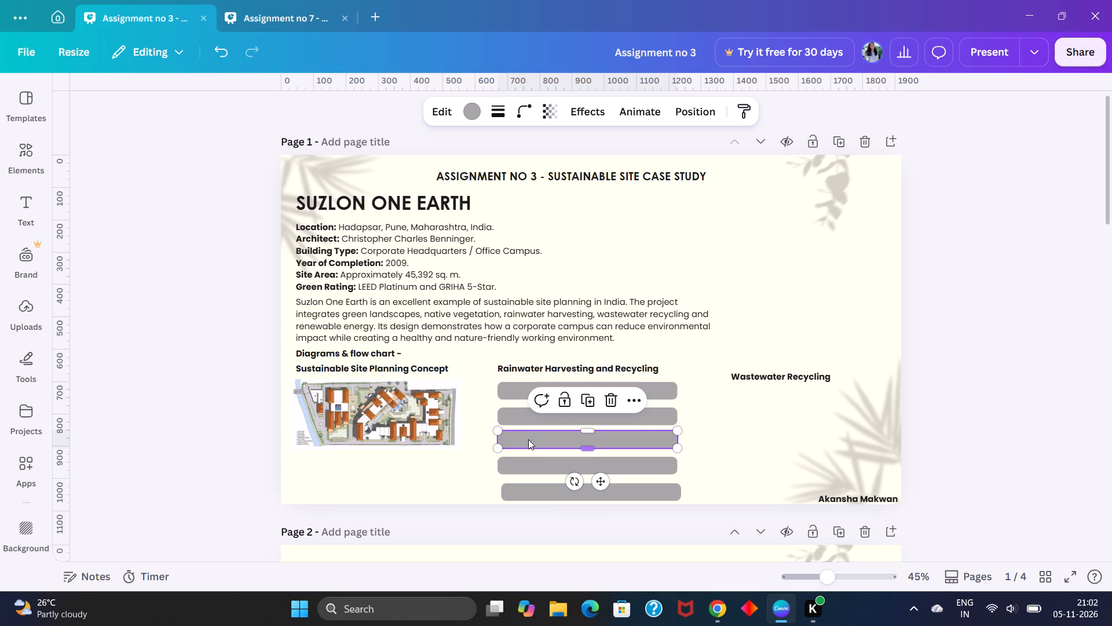
left_click(529, 423)
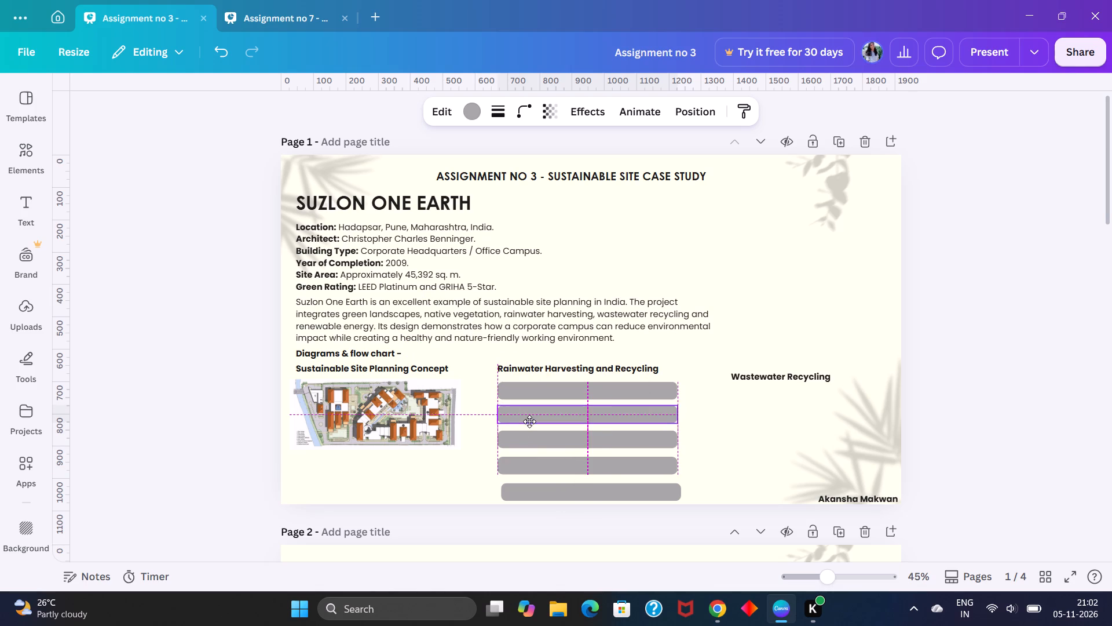
left_click(529, 398)
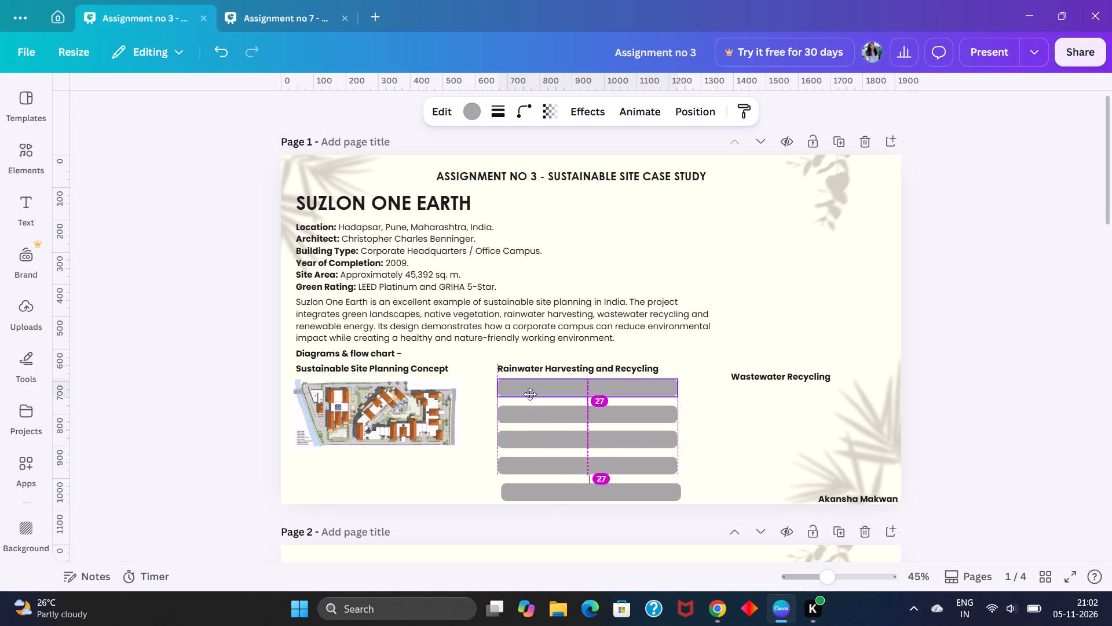
left_click(549, 494)
left_click(261, 467)
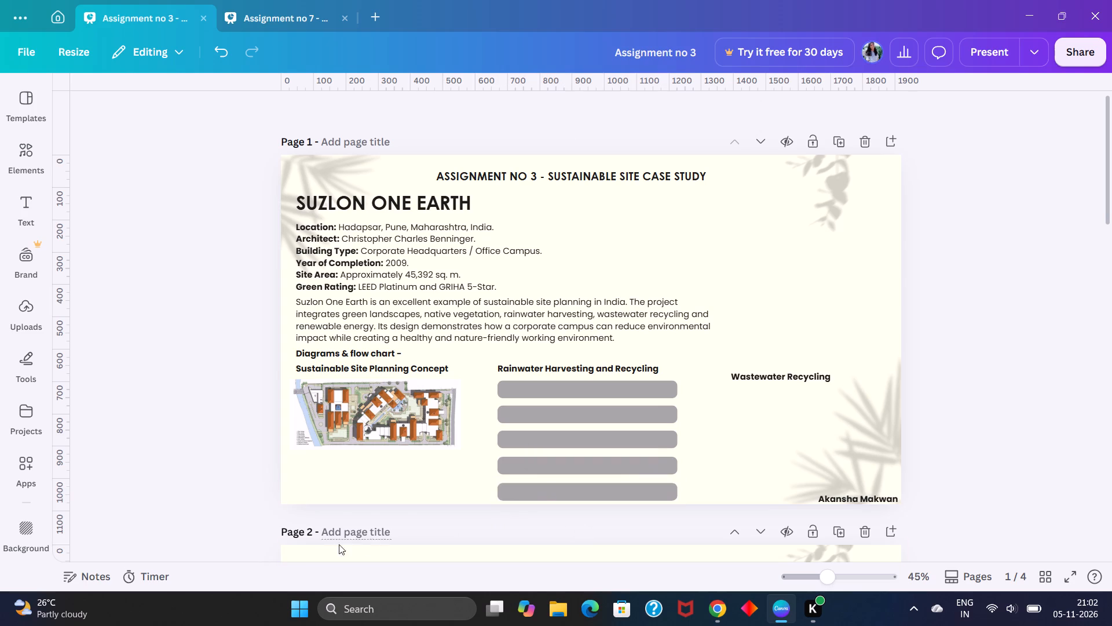
Copy "RAINWATER" from the ChatGPT rainwater diagram in Chrome and paste it into the first grey bar in Canva.
double_click(579, 388)
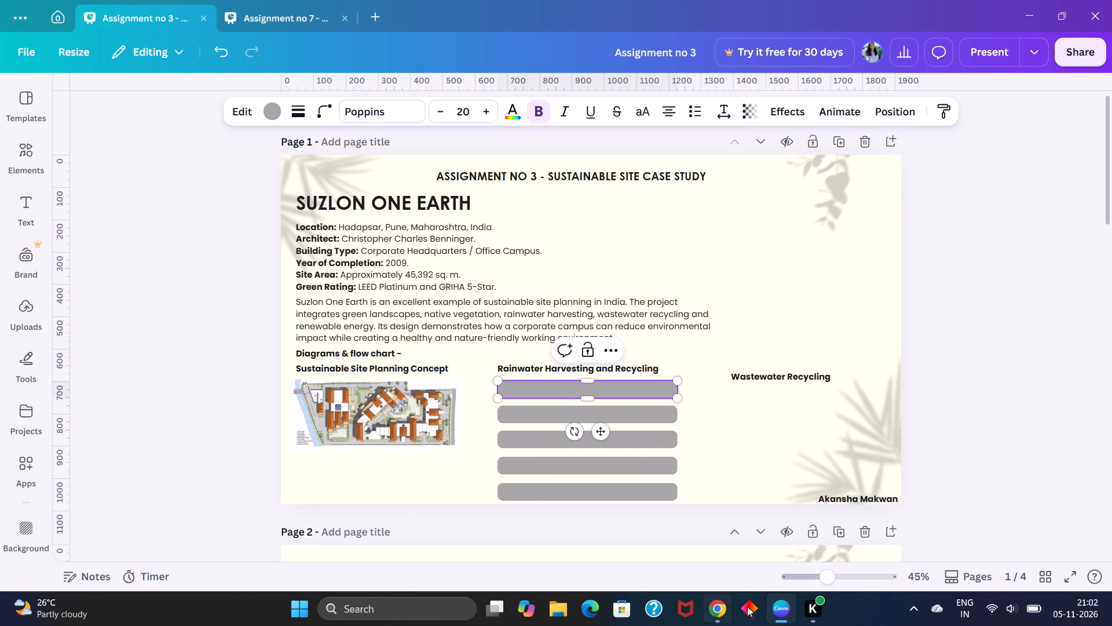
left_click(709, 616)
left_click_drag(751, 205, 646, 223)
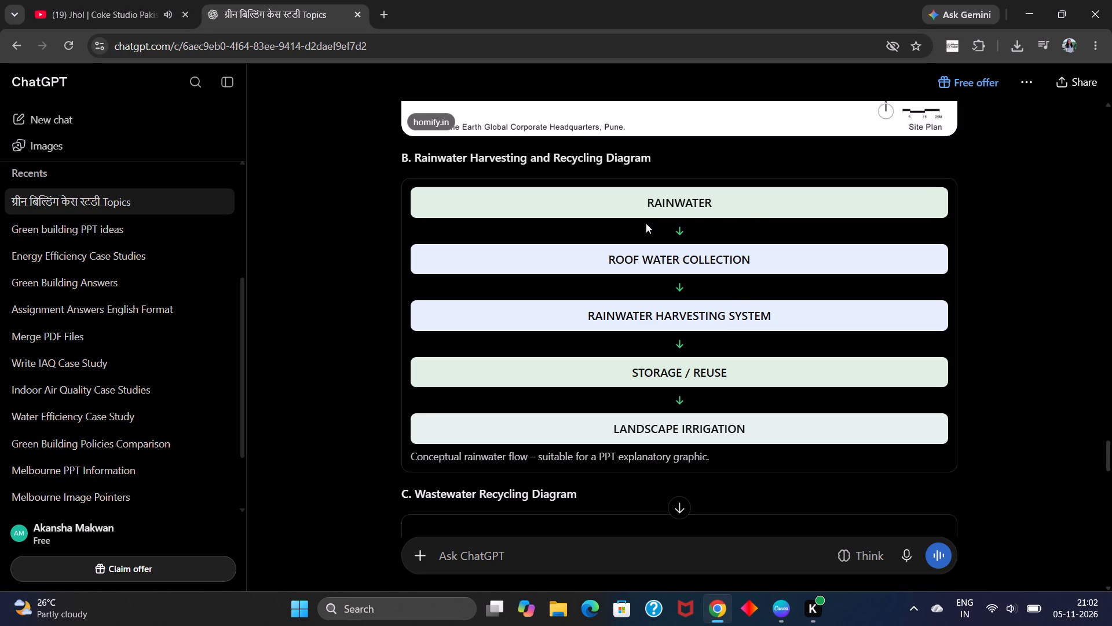
left_click_drag(646, 223, 629, 205)
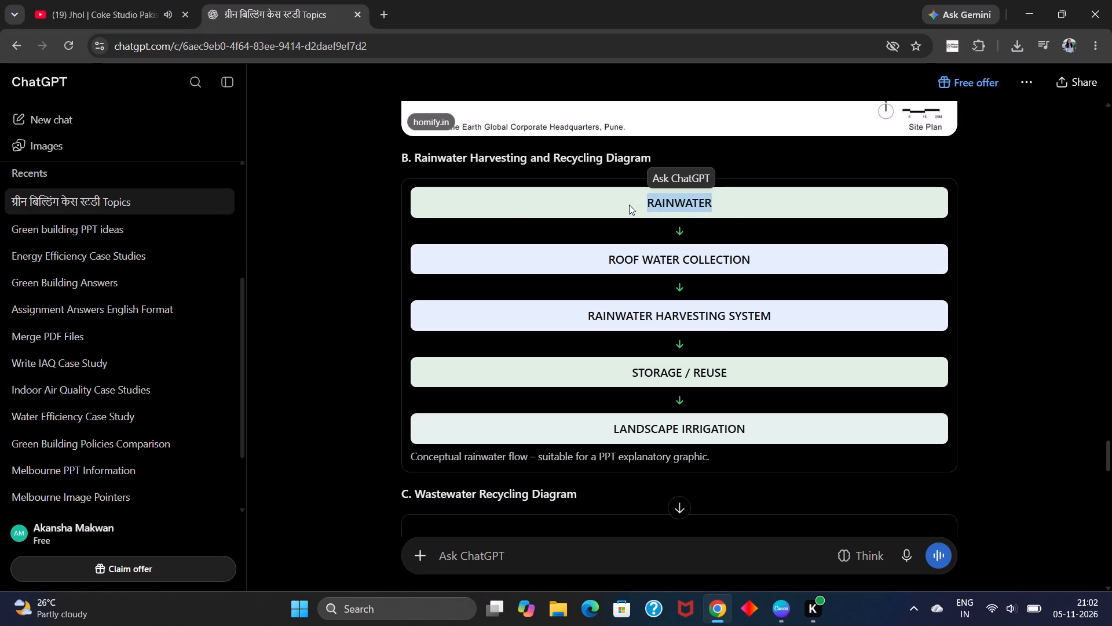
key("ctrl+c")
left_click(778, 619)
key("ctrl+v")
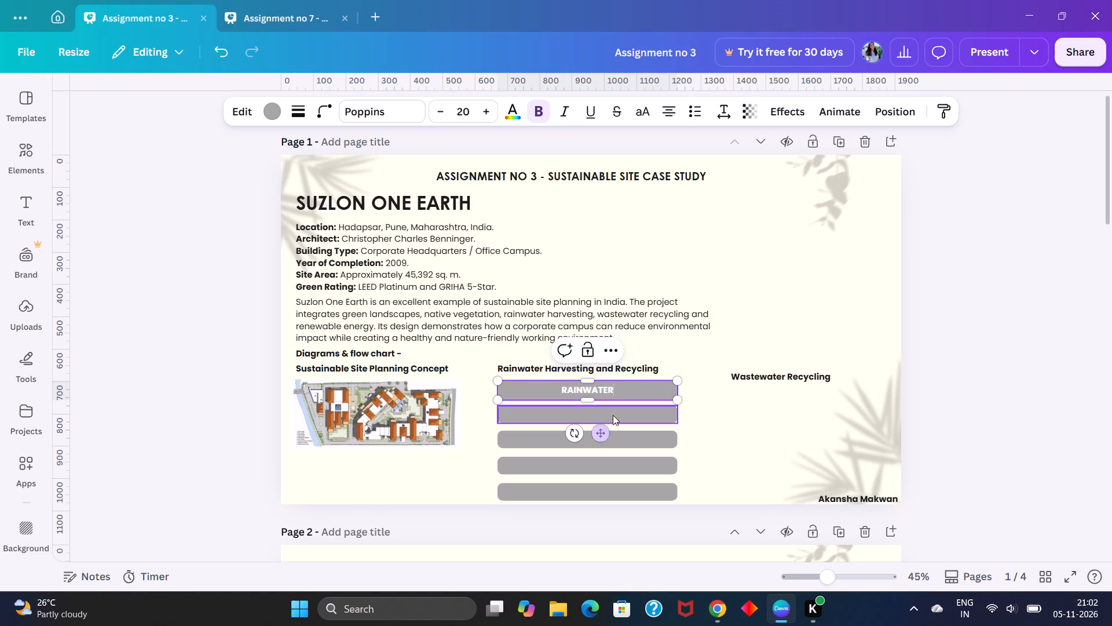
Recolour the "RAINWATER" text in the first bar black and apply the colour change to all matching items on the page.
double_click(615, 410)
left_click(595, 391)
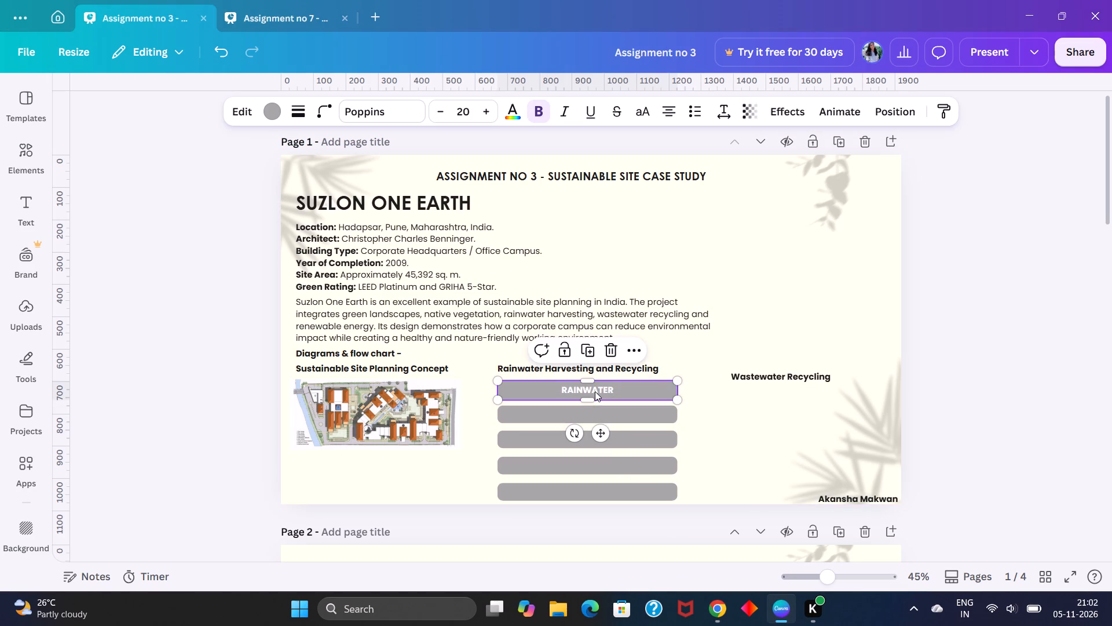
double_click(594, 387)
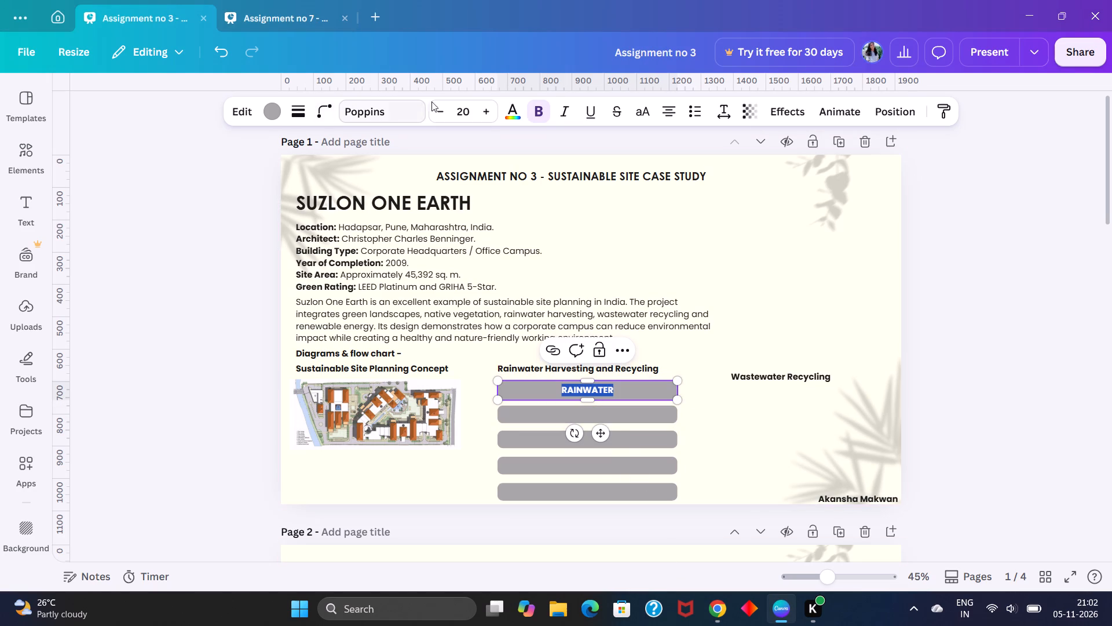
left_click(515, 111)
left_click(180, 262)
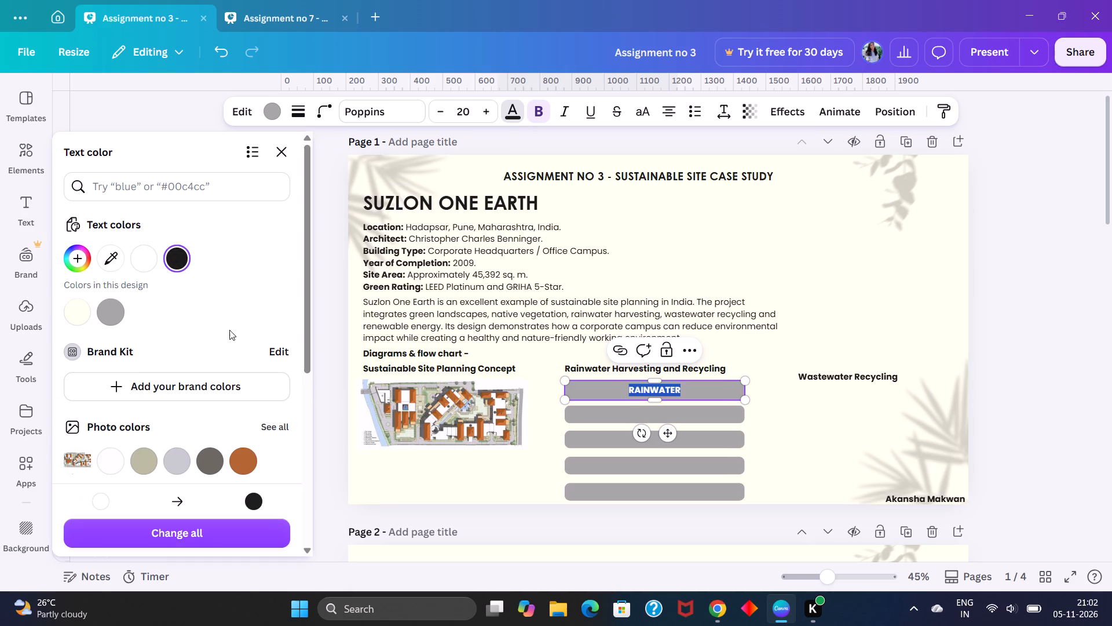
left_click(212, 525)
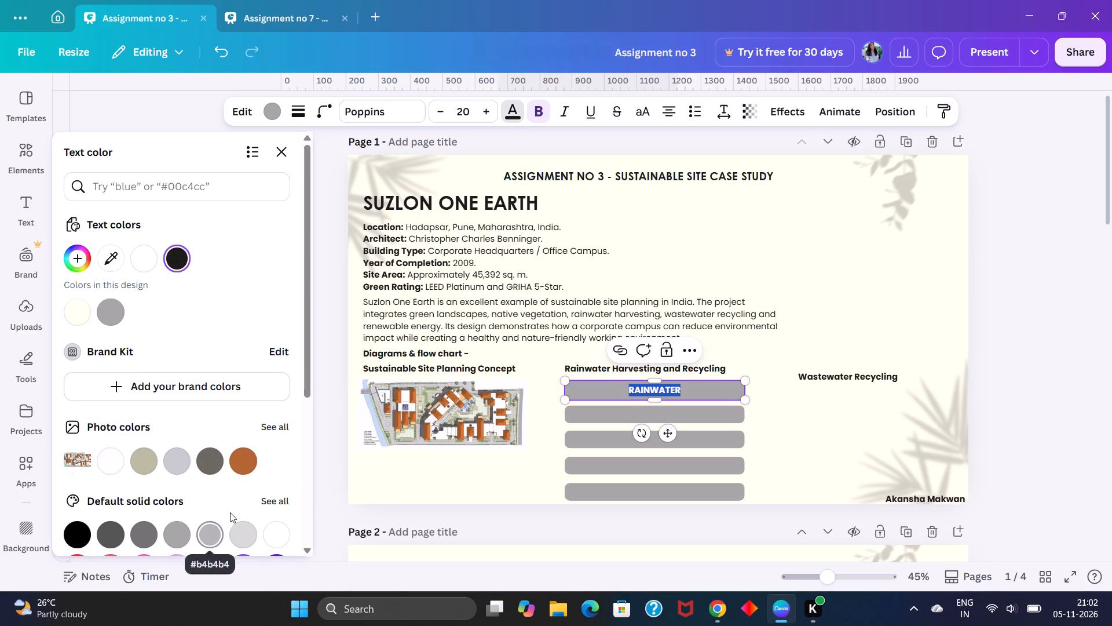
left_click(334, 284)
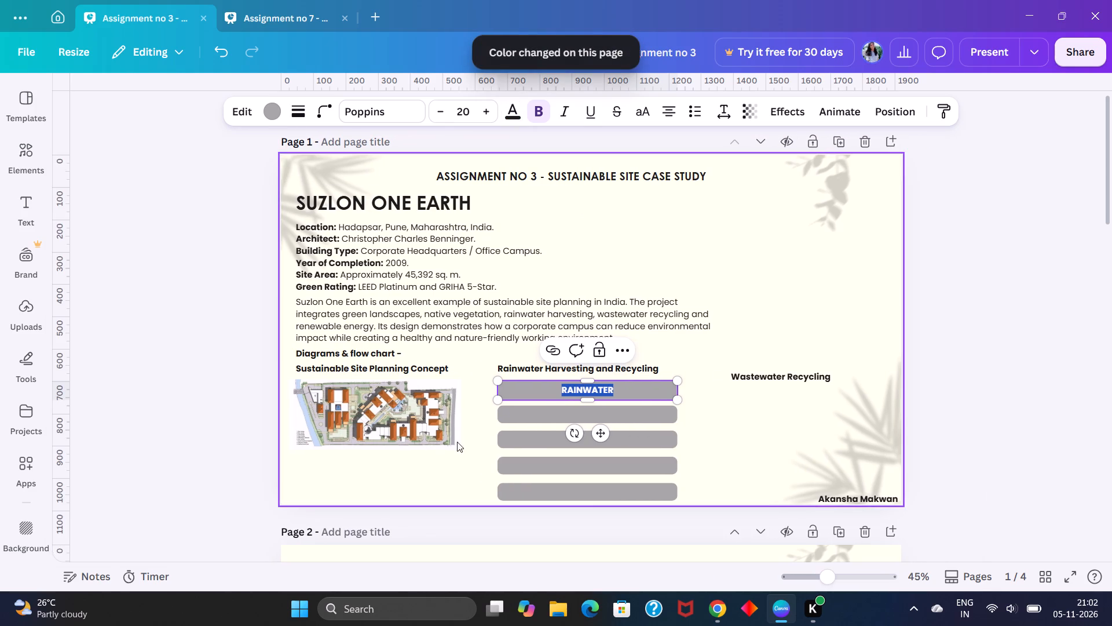
Copy "ROOF WATER COLLECTION" from the ChatGPT diagram in Chrome into the second grey bar in Canva.
double_click(572, 413)
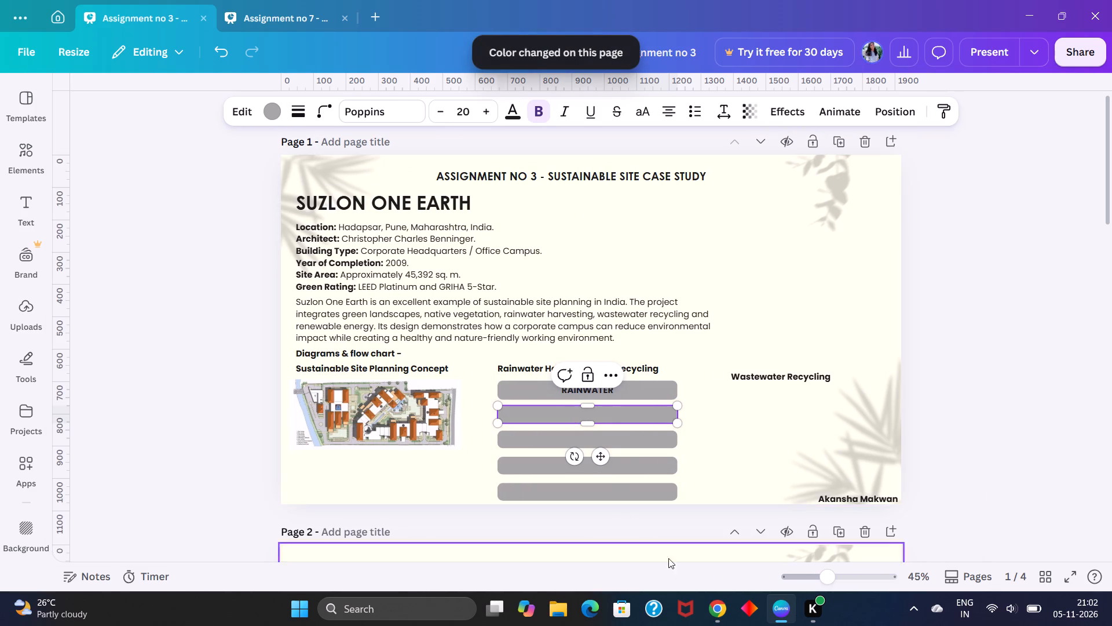
left_click(713, 613)
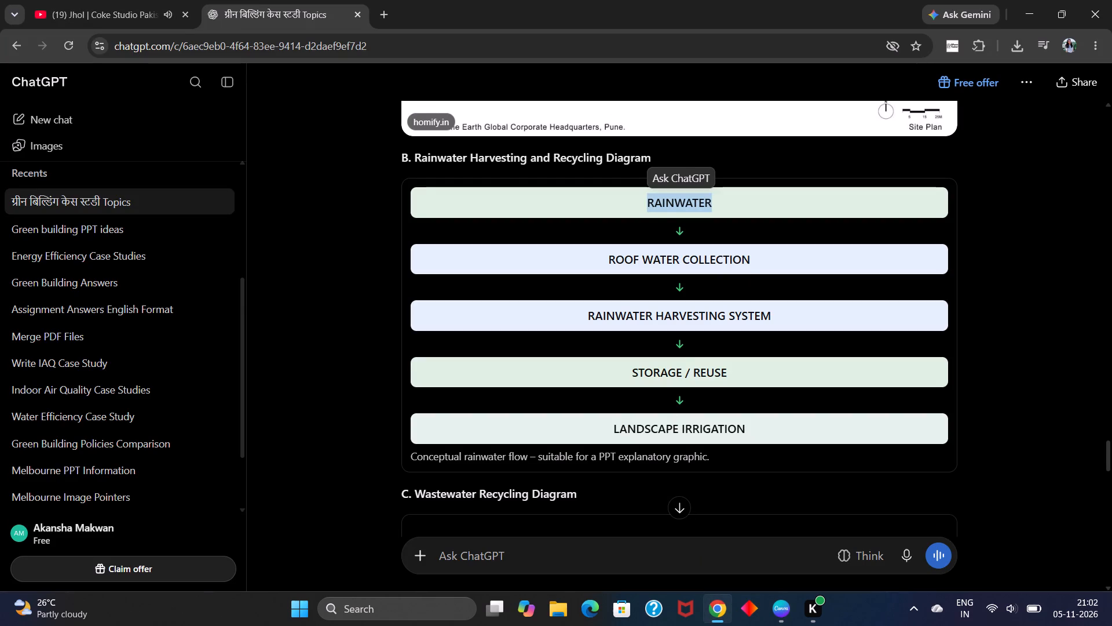
left_click_drag(751, 253, 606, 261)
key("ctrl+c")
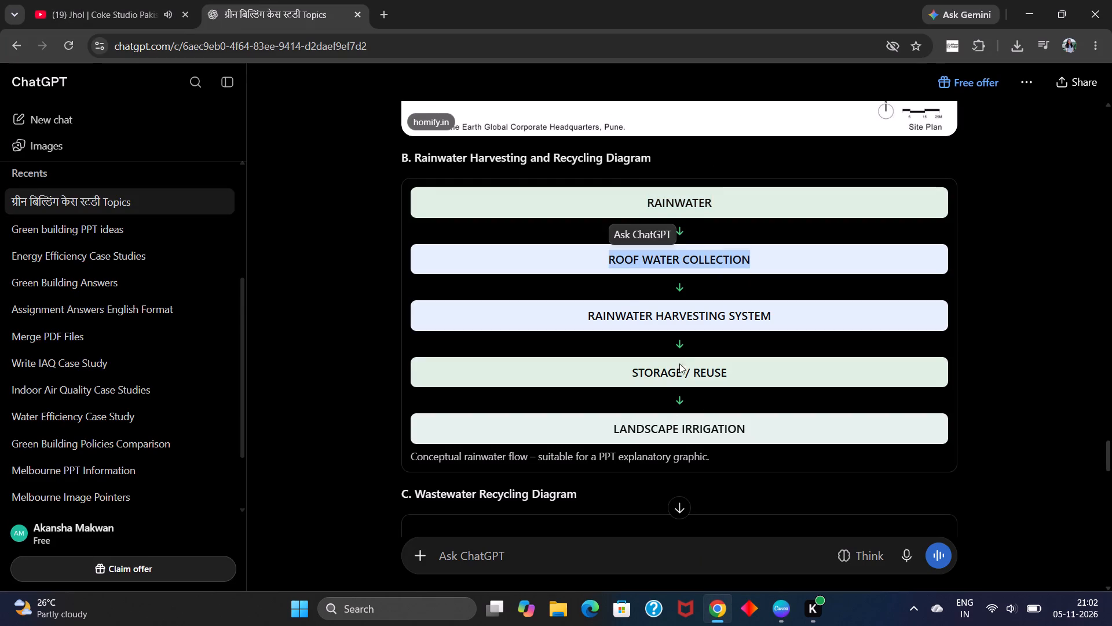
left_click(775, 621)
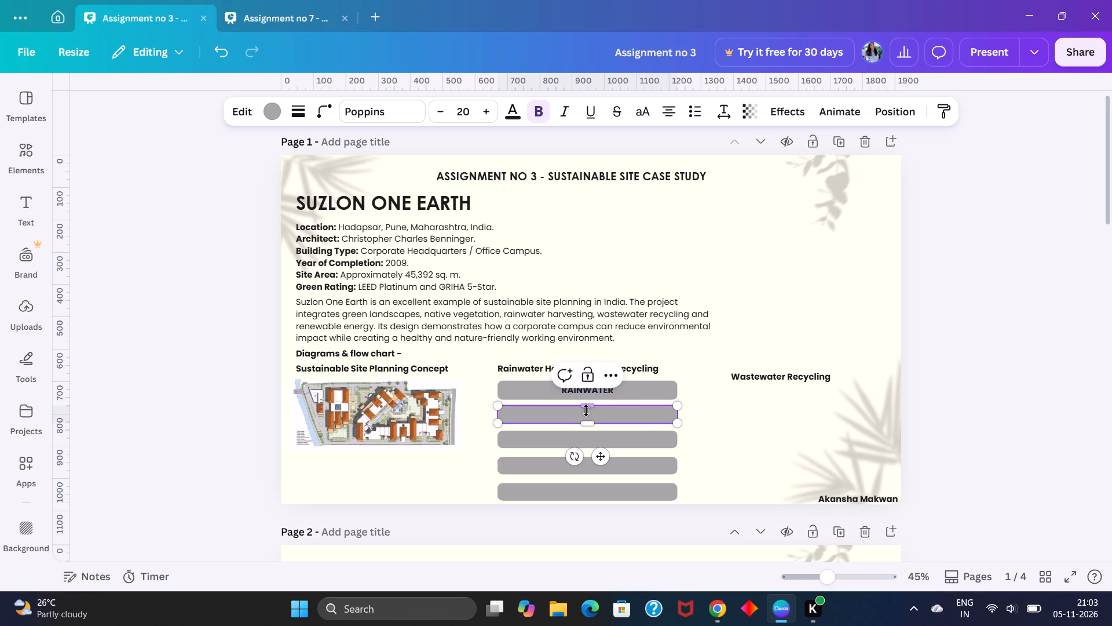
key("ctrl+v")
Copy "RAINWATER HARVESTING SYSTEM" from the ChatGPT diagram in Chrome into the third grey bar in Canva.
double_click(629, 442)
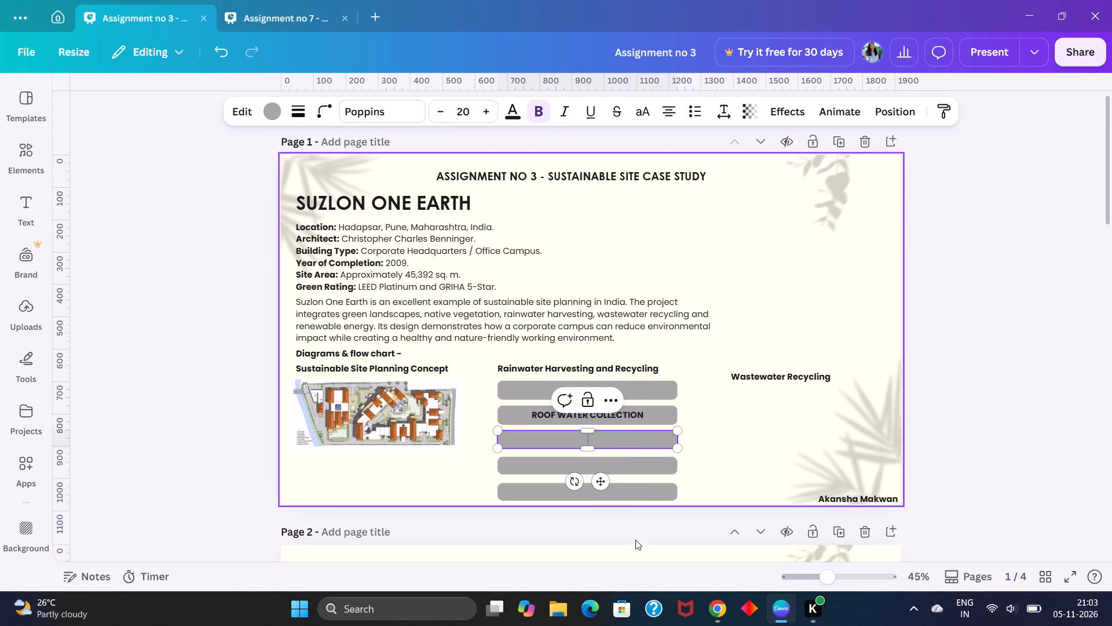
left_click(712, 608)
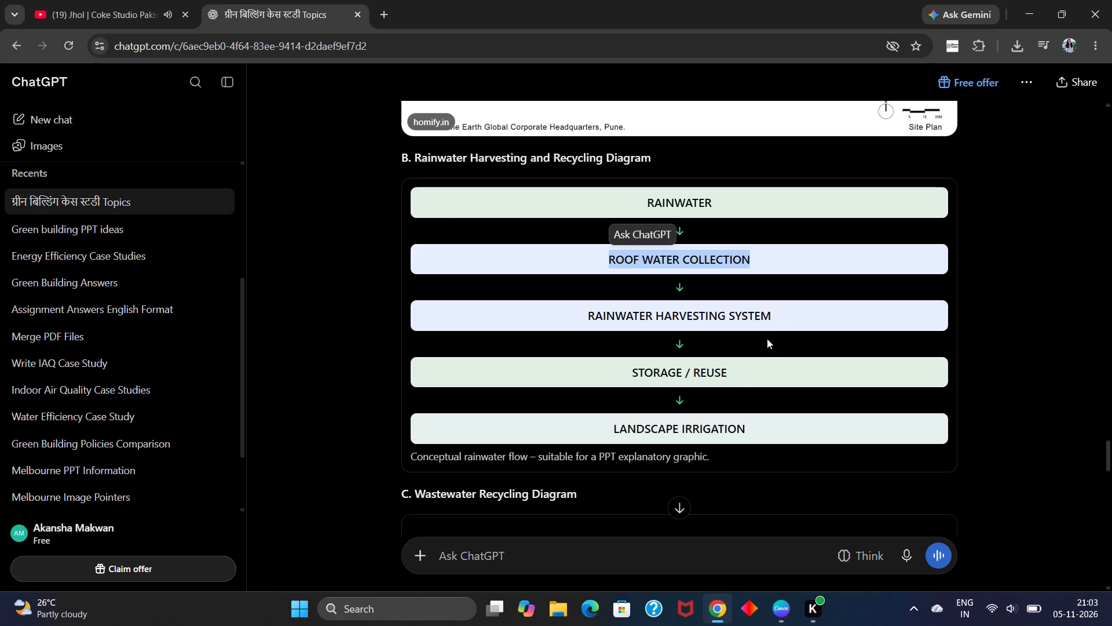
left_click_drag(772, 323, 586, 332)
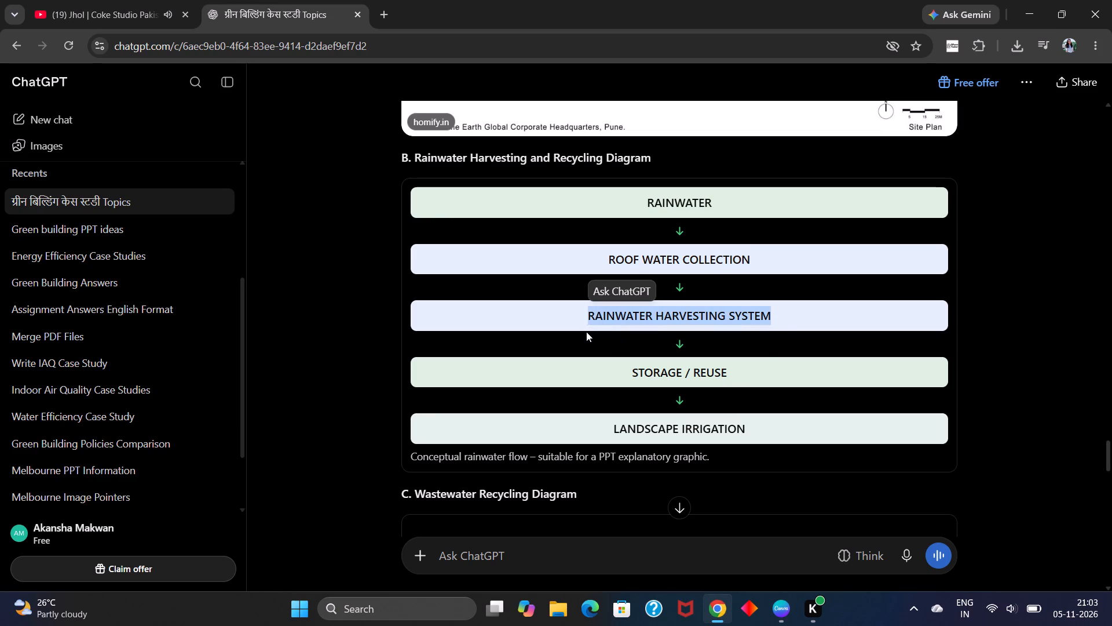
key("ctrl+c")
left_click(785, 614)
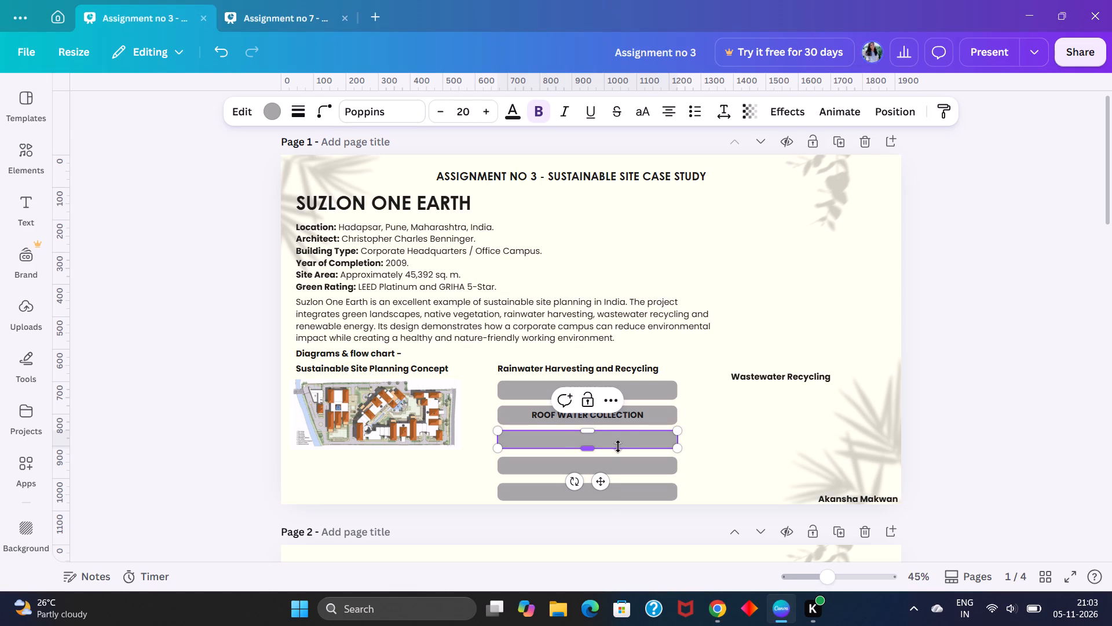
double_click(618, 446)
key("ctrl+c")
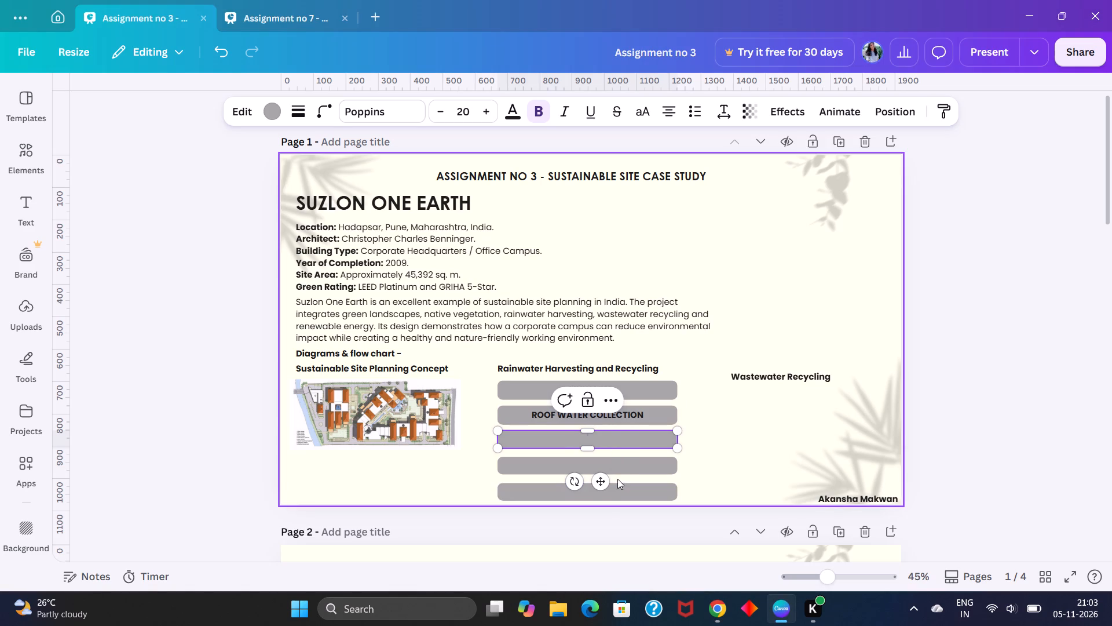
key("ctrl+v")
left_click(613, 434, "ctrl")
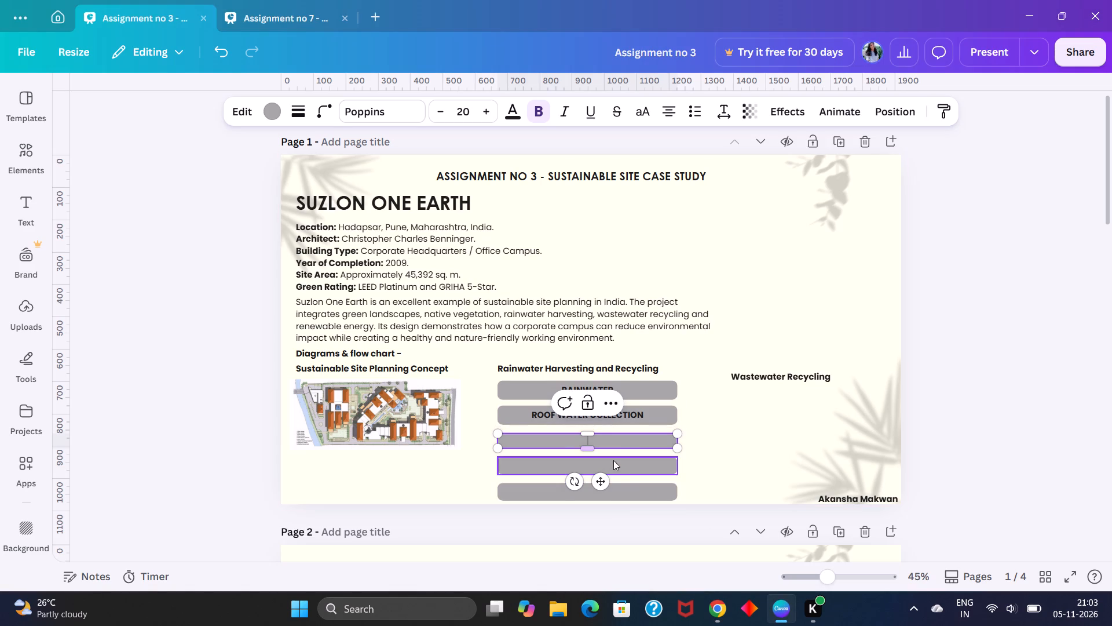
key("ctrl+z")
key("ctrl+v")
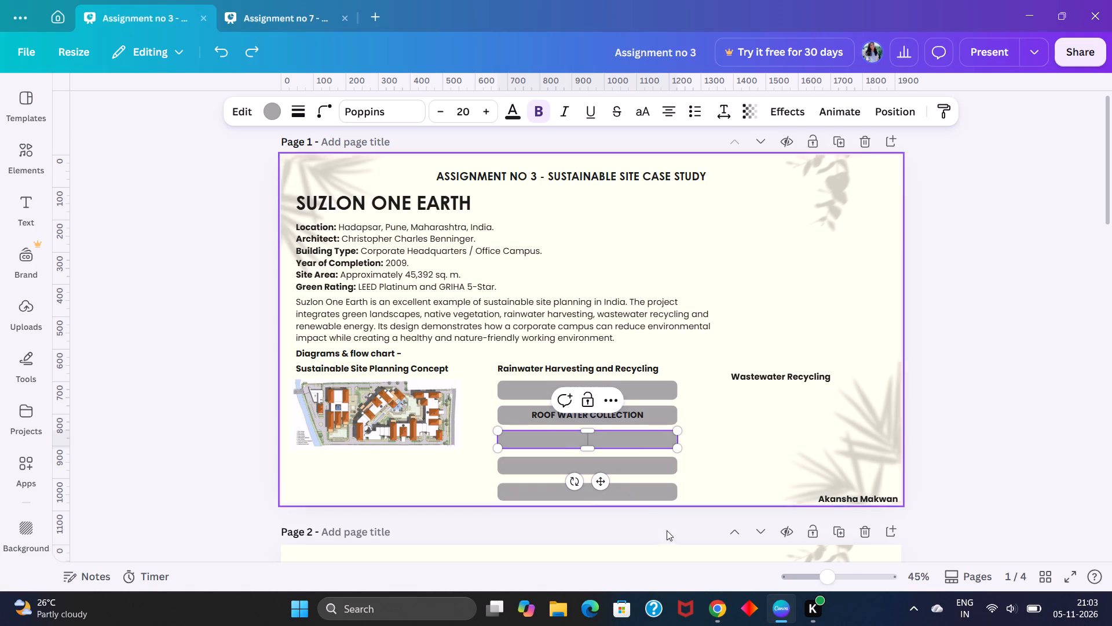
left_click(709, 605)
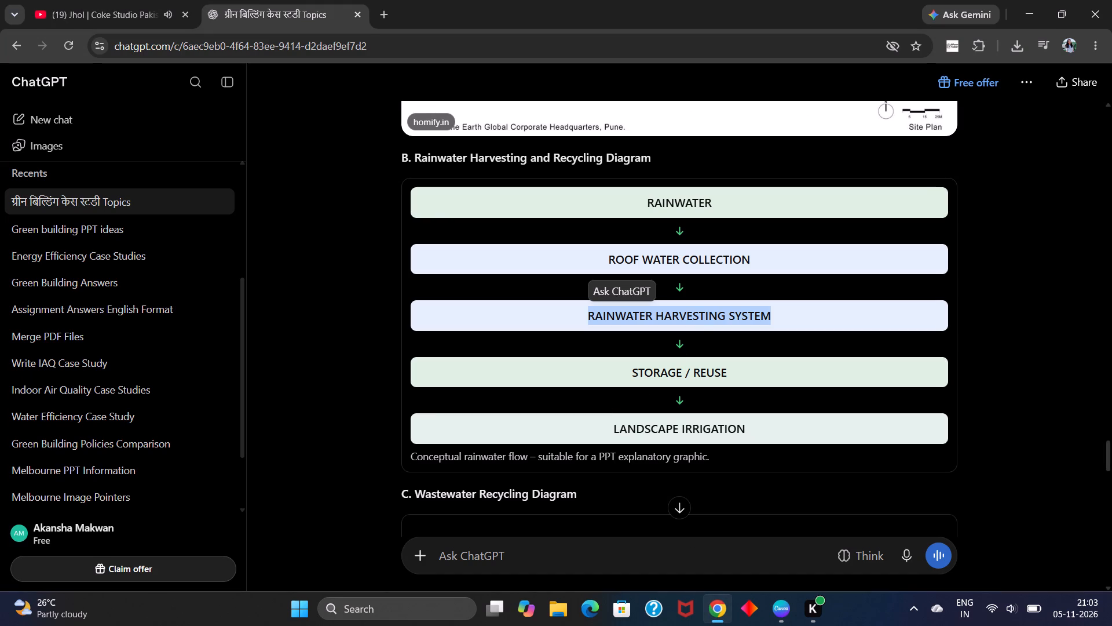
key("ctrl+c")
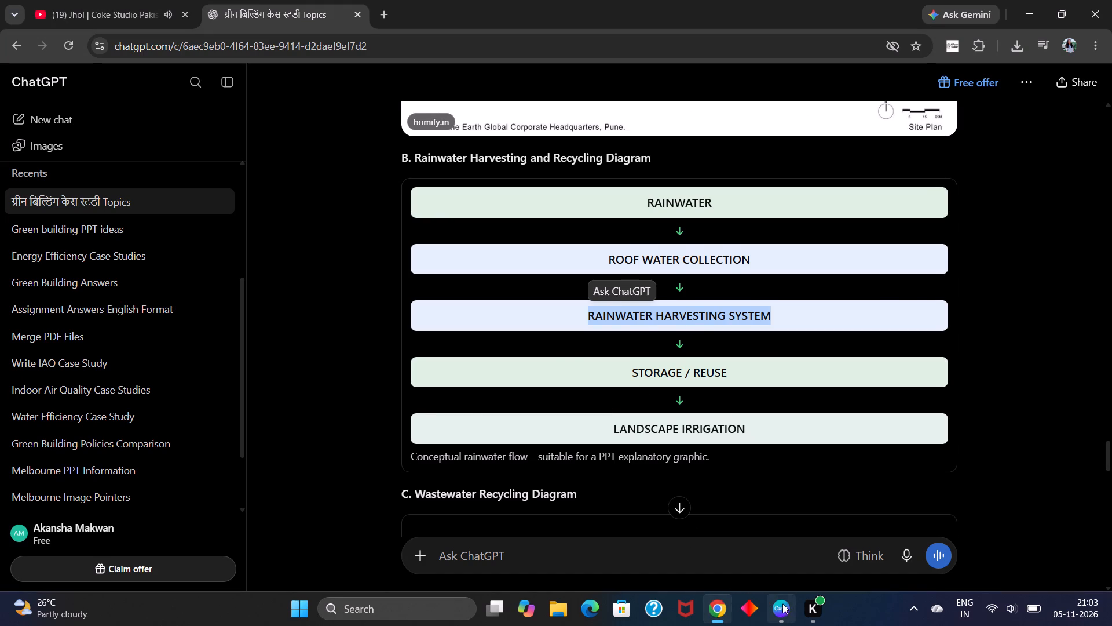
left_click(784, 604)
key("ctrl+v")
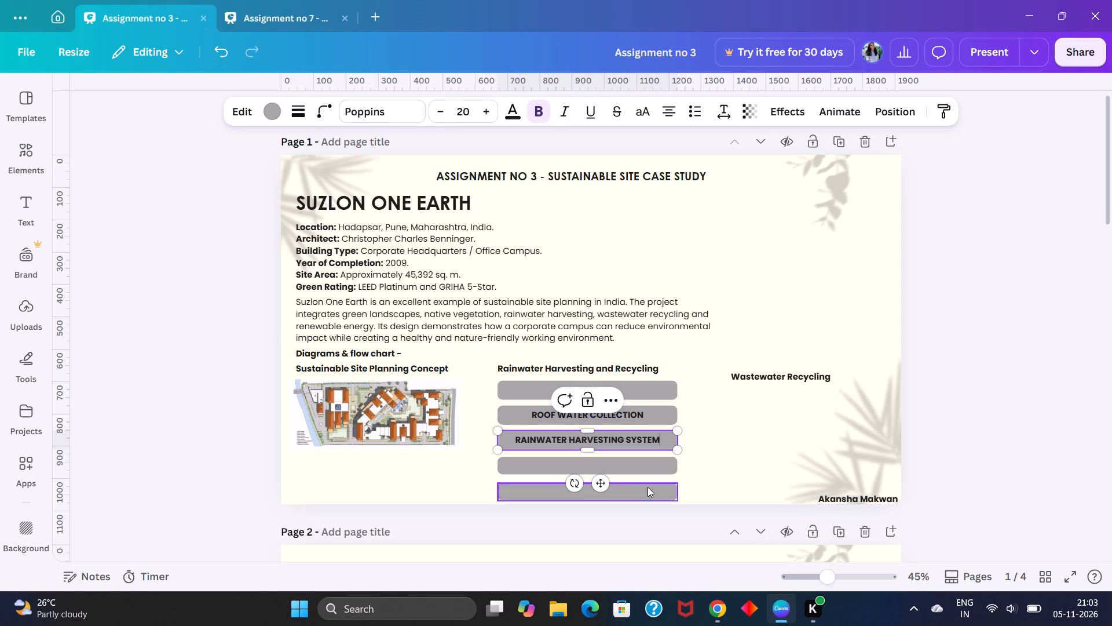
Copy "STORAGE / REUSE" from the ChatGPT diagram in Chrome into the fourth grey bar in Canva.
left_click(722, 610)
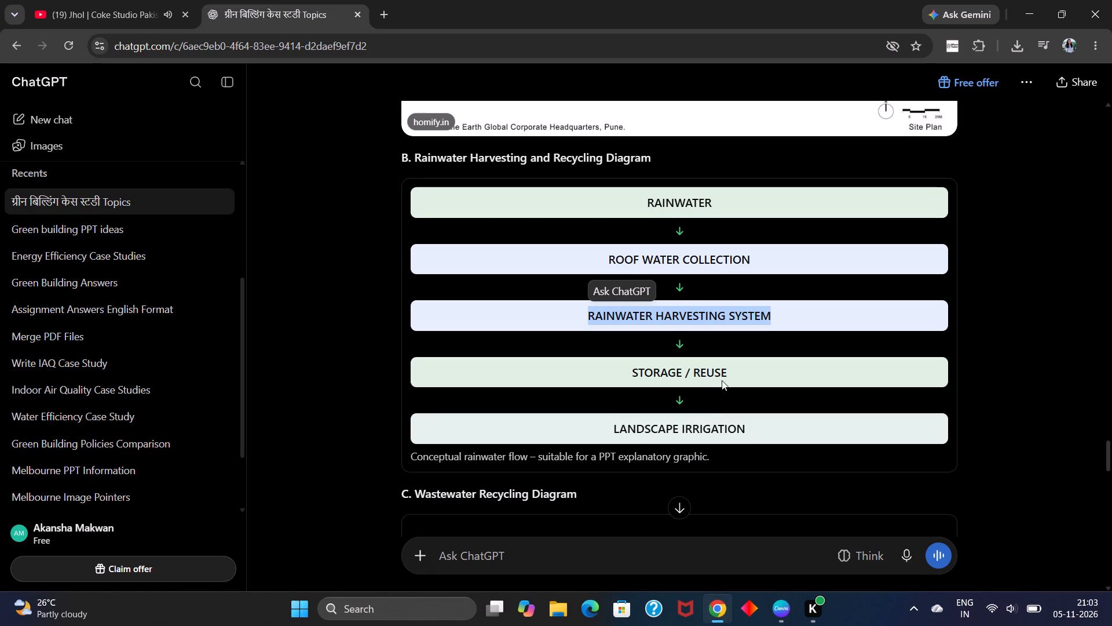
left_click_drag(737, 365, 609, 376)
key("ctrl+c")
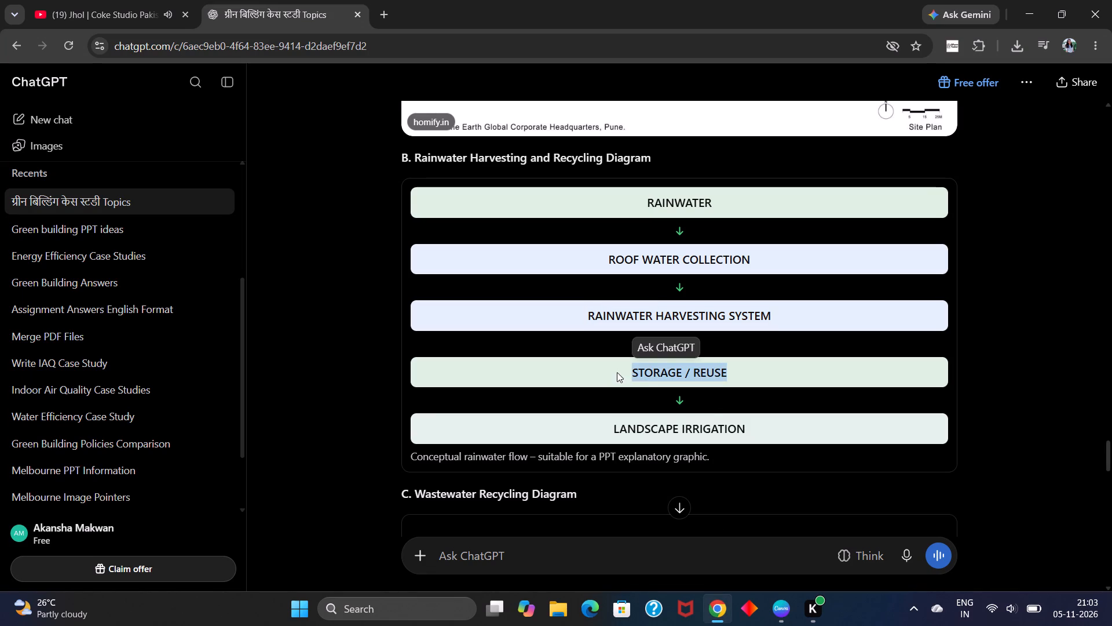
left_click(781, 613)
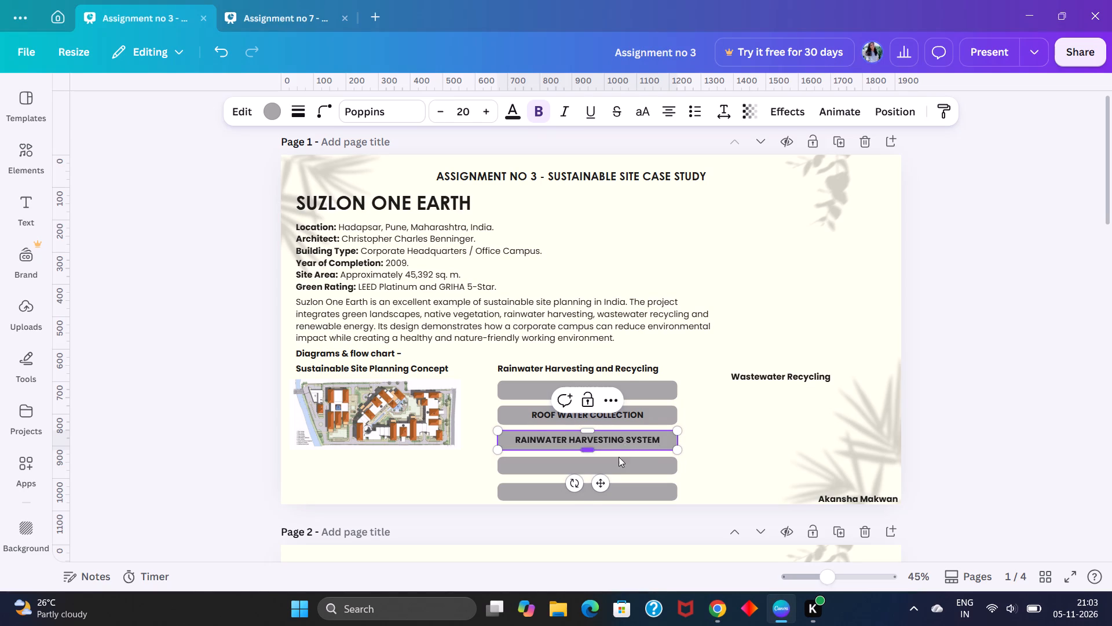
double_click(614, 464)
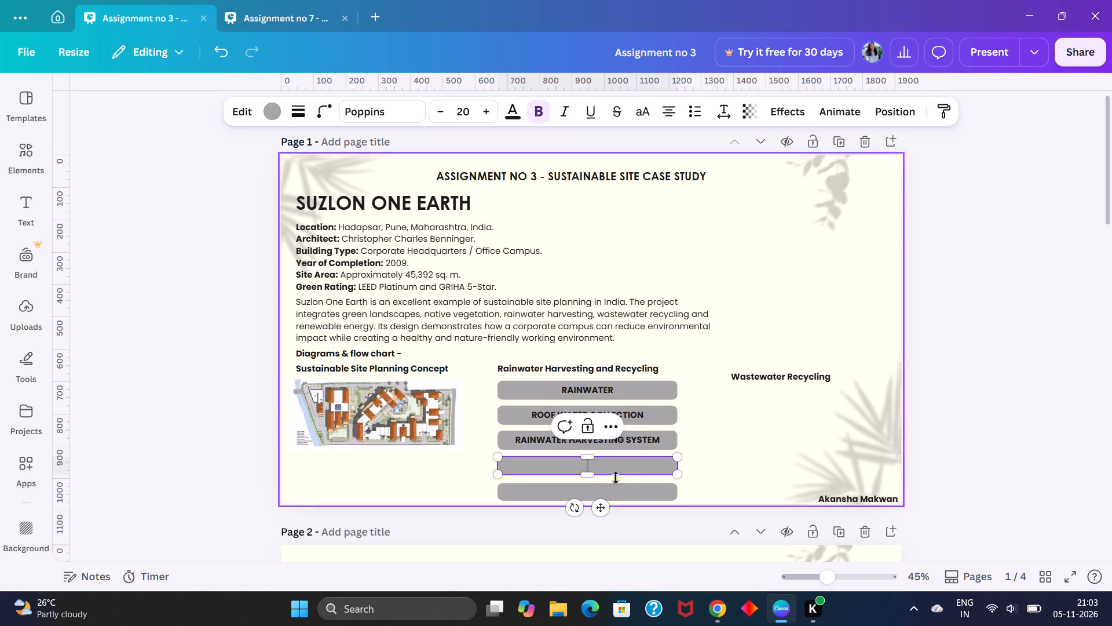
key("ctrl+v")
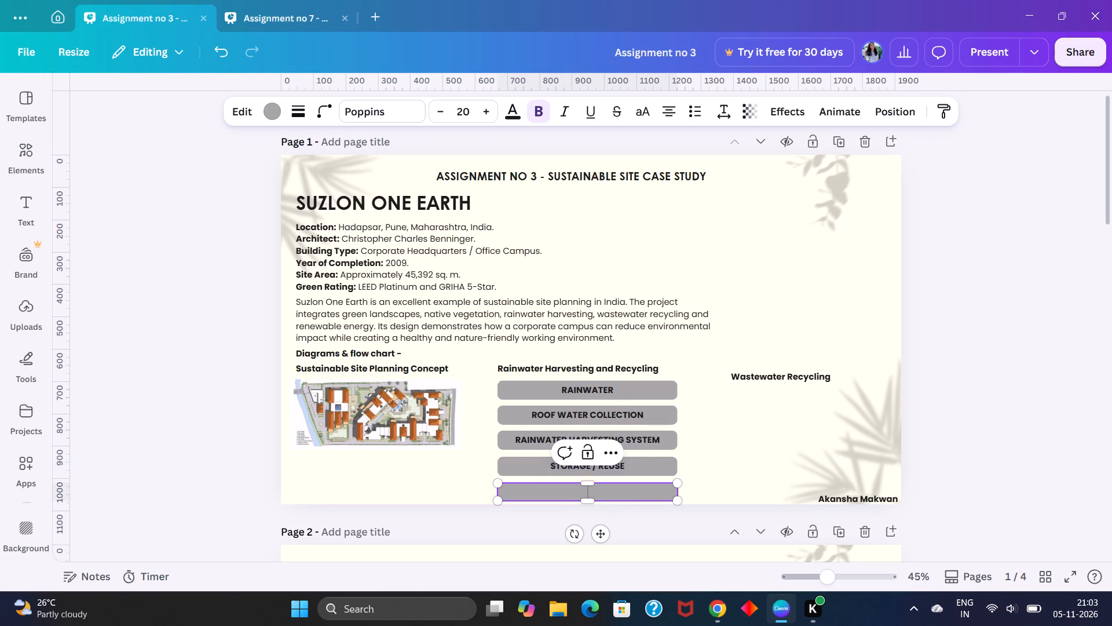
double_click(589, 490)
key("ctrl+v")
left_click(188, 455)
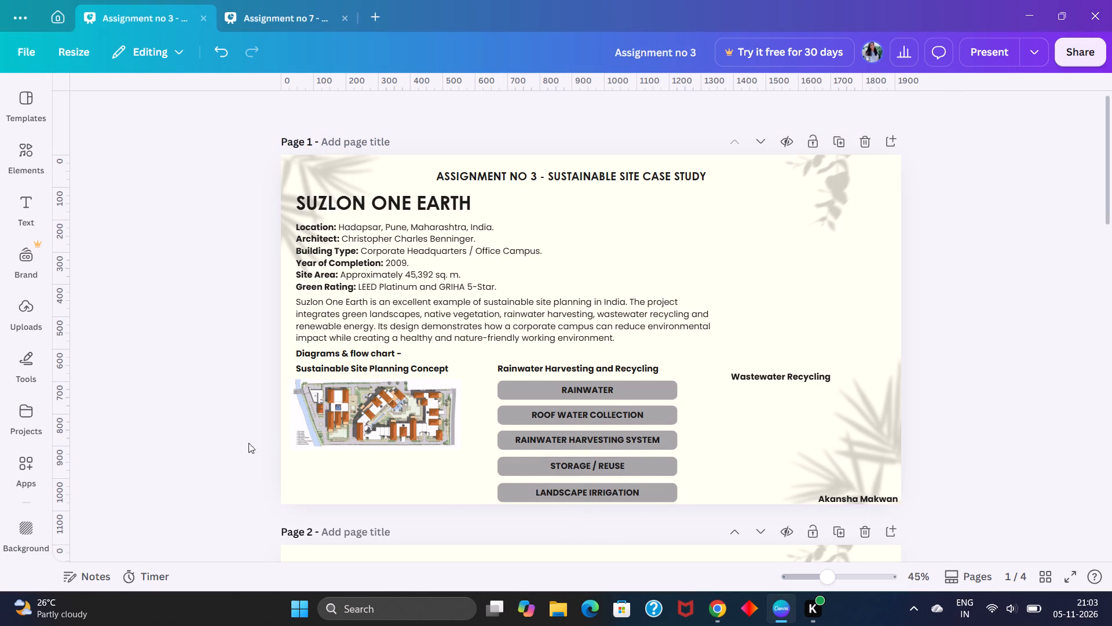
Insert a downward block arrow shape on page 1 and fill it with the near-black colour already used in the design.
left_click(25, 365)
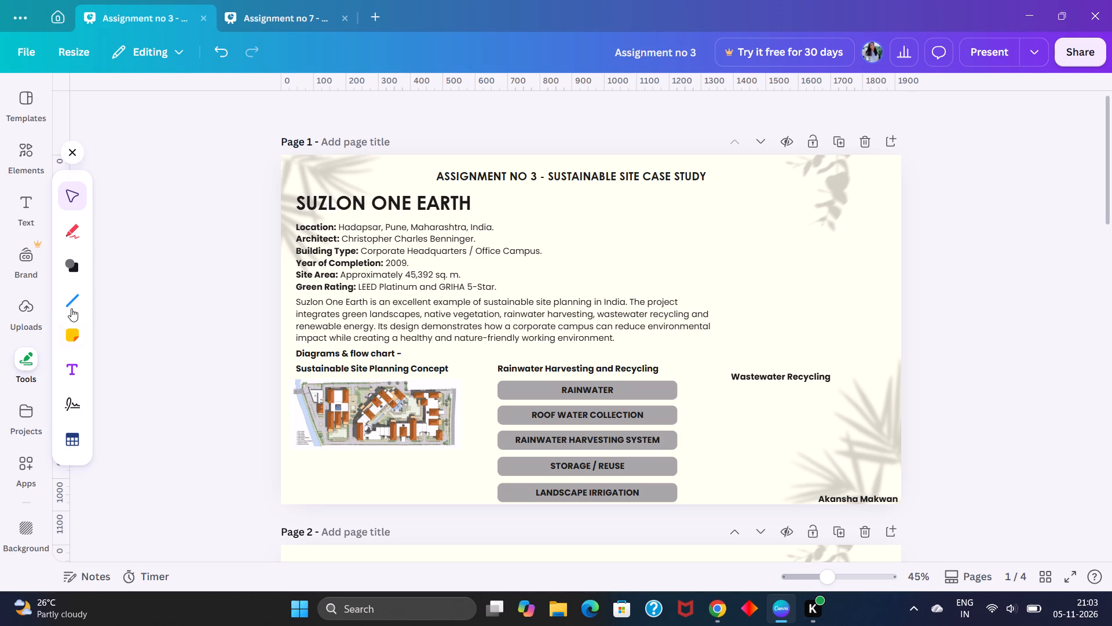
left_click(76, 274)
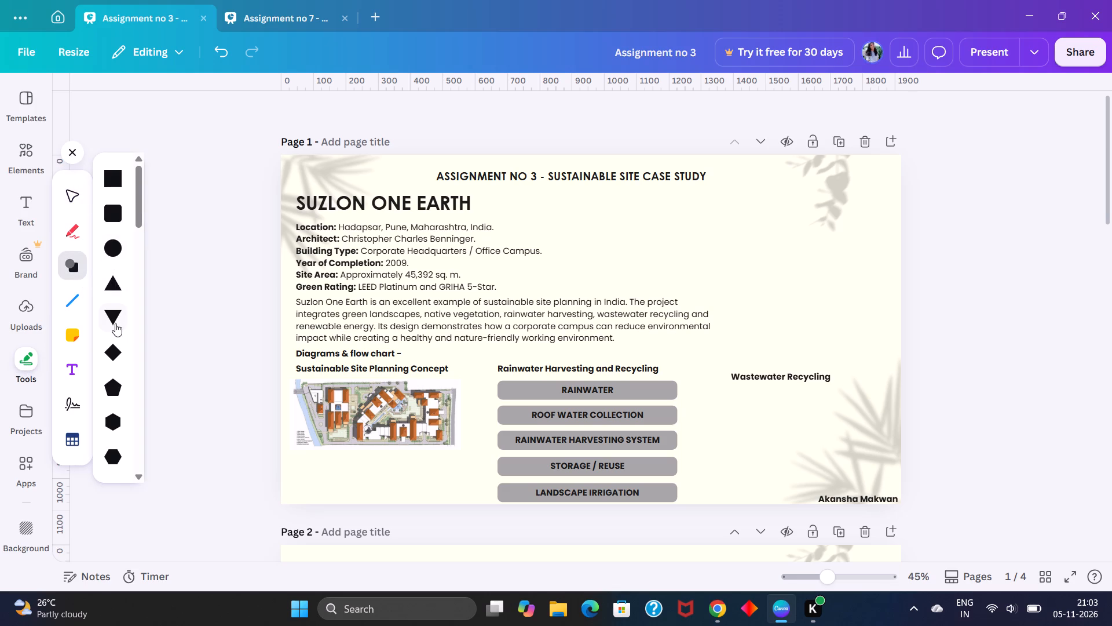
scroll(115, 325, "down", 8)
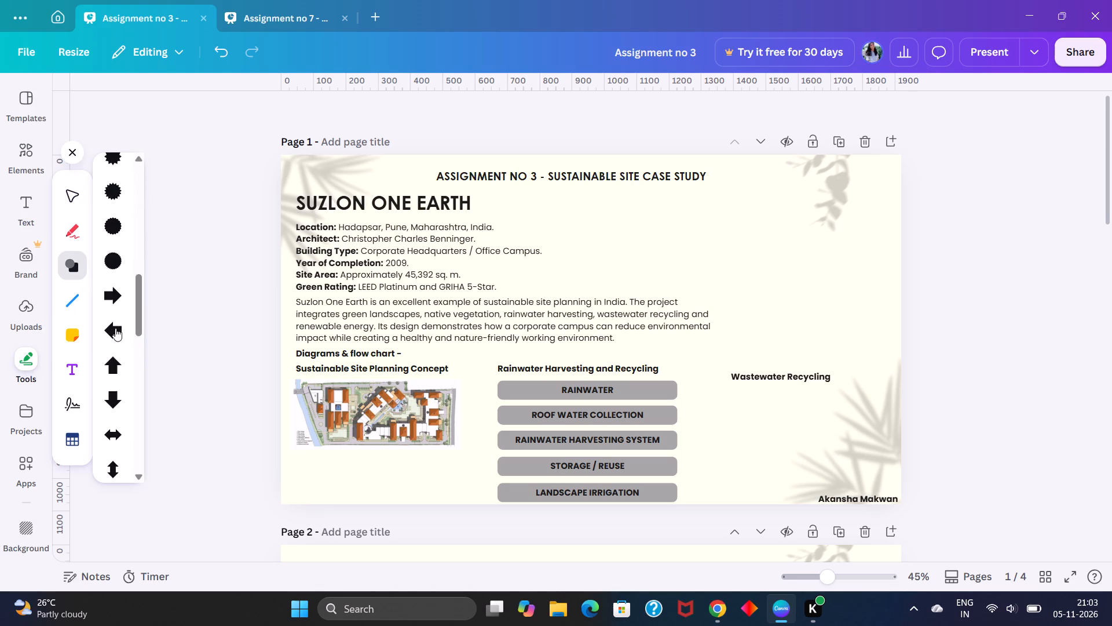
left_click(112, 399)
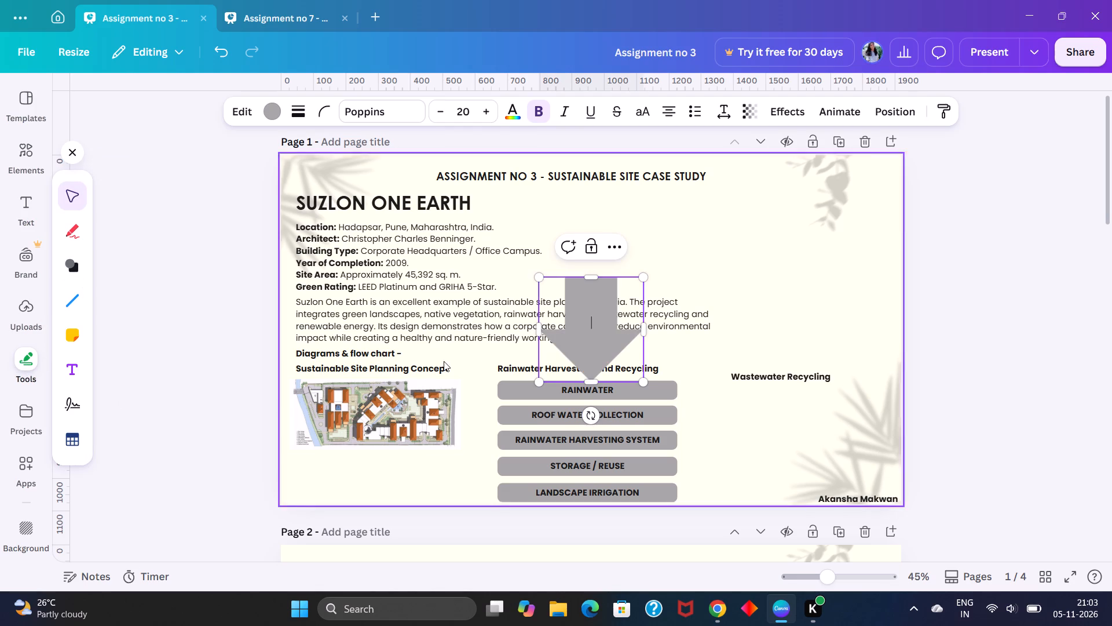
left_click(267, 106)
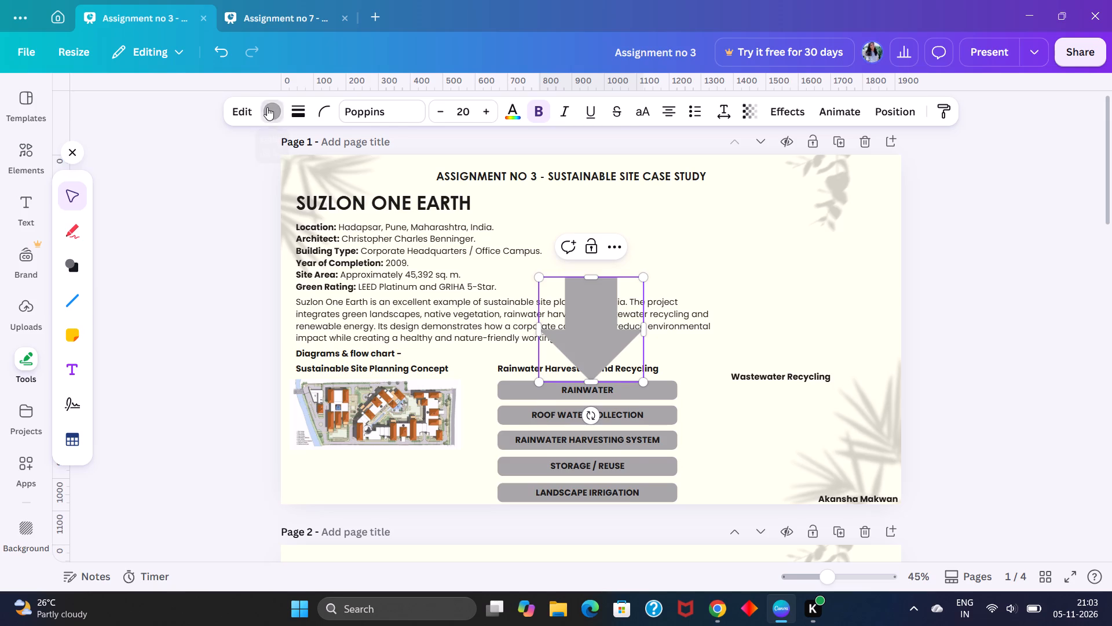
left_click(137, 254)
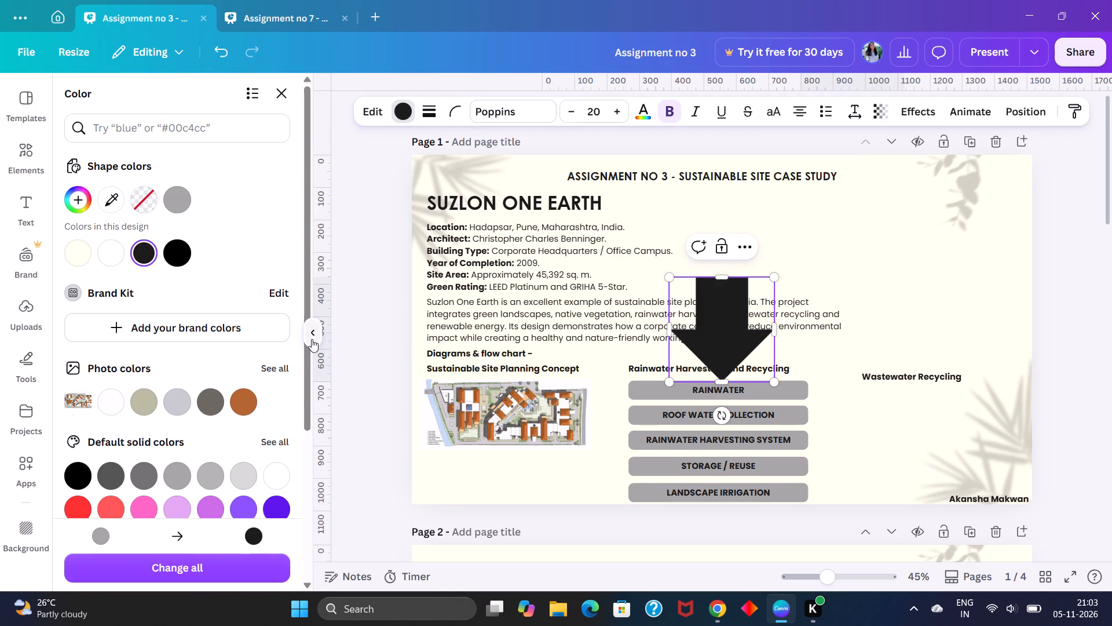
left_click(310, 330)
Narrow, shorten and scale down the arrow, and move it to the centre line of the "RAINWATER" and "ROOF WATER COLLECTION" bars.
left_click_drag(643, 332, 603, 328)
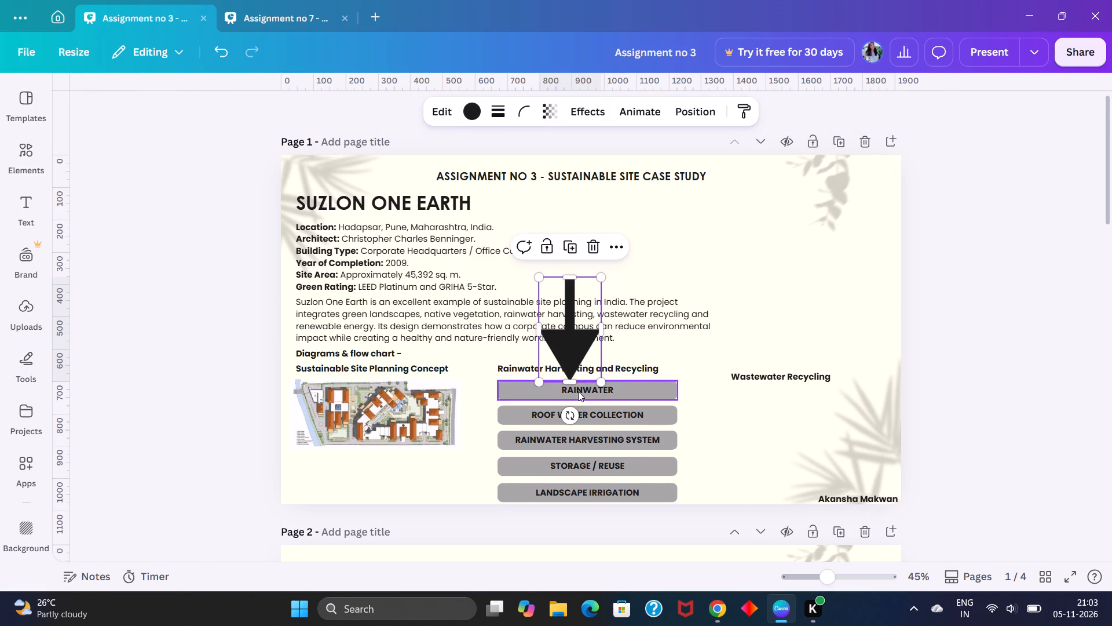
left_click_drag(571, 378, 570, 360)
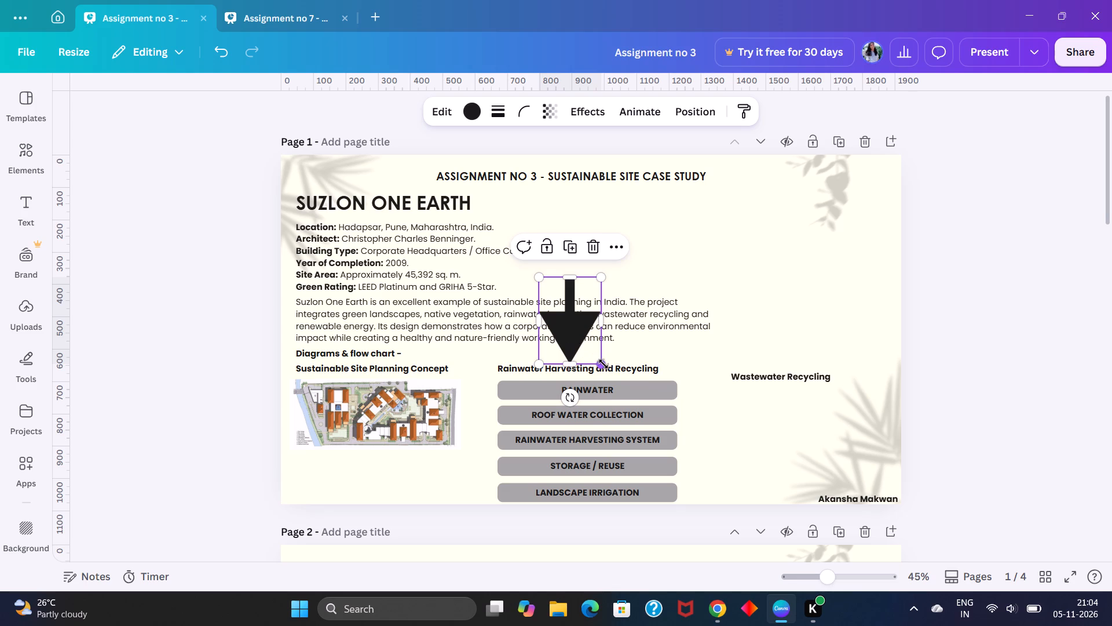
left_click_drag(603, 364, 557, 299)
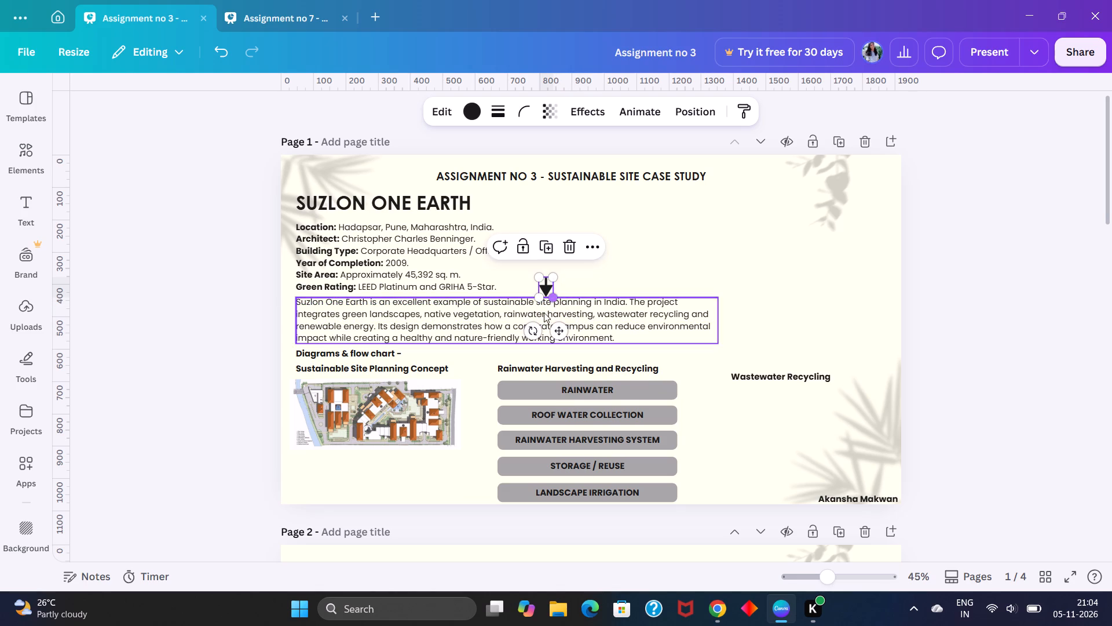
left_click_drag(558, 332, 600, 442)
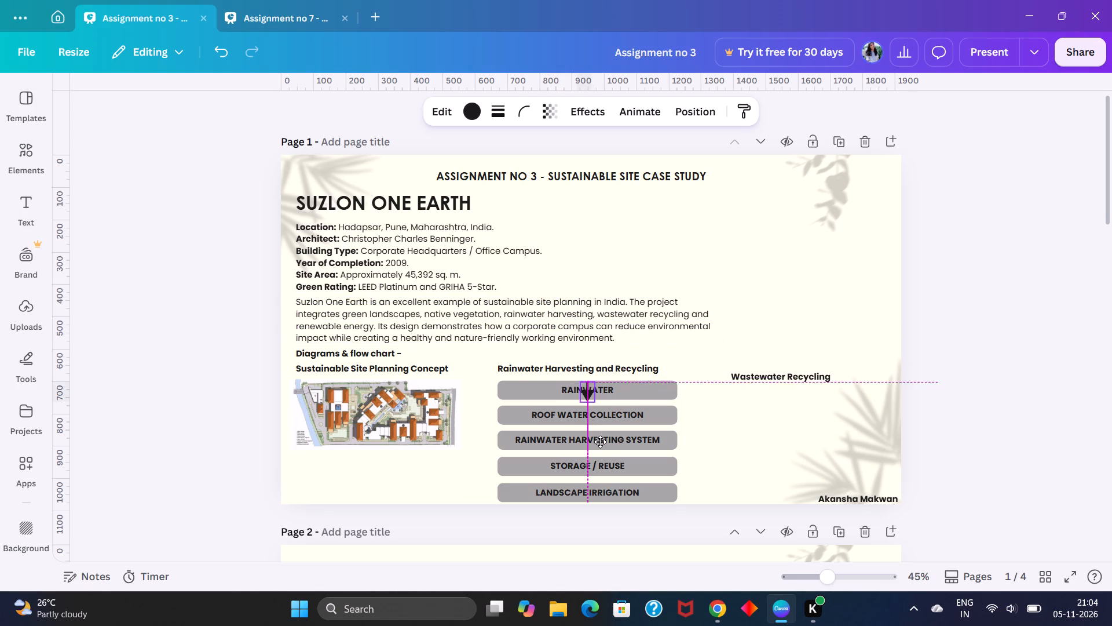
left_click_drag(600, 442, 601, 445)
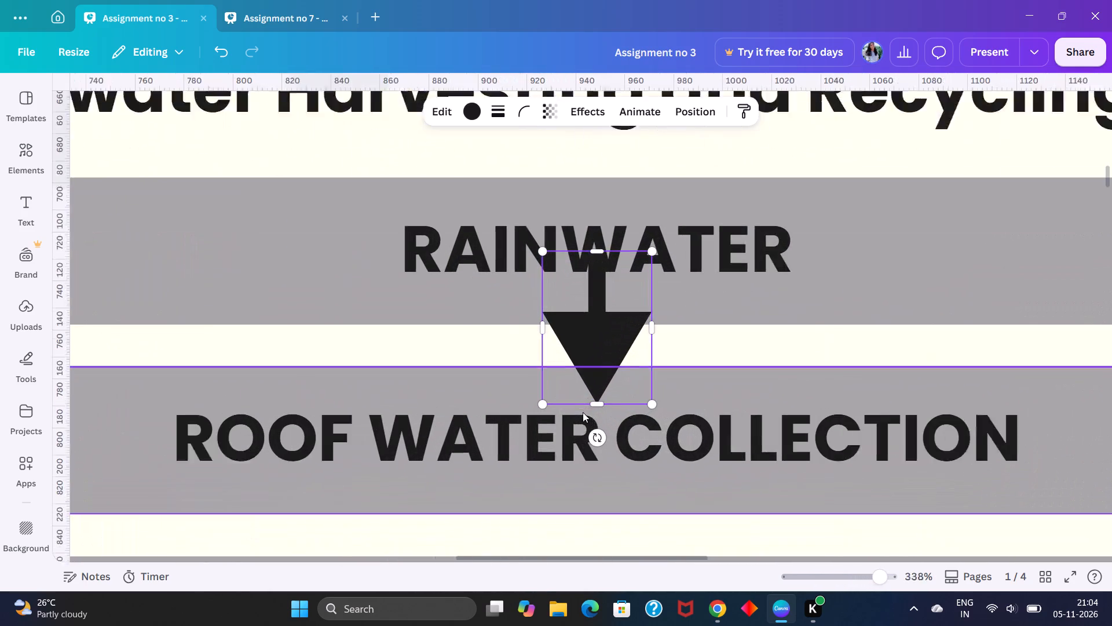
Shrink the arrow to about 14 by 18 and centre it in the gap between the "RAINWATER" and "ROOF WATER COLLECTION" bars.
scroll(583, 412, "left", 1)
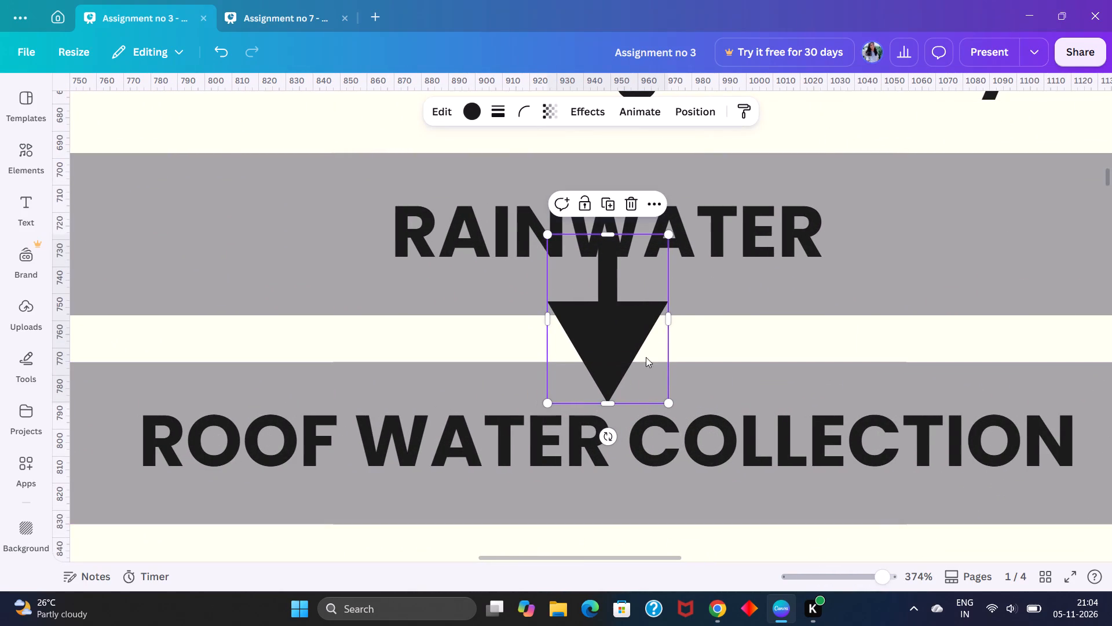
left_click_drag(668, 319, 677, 323)
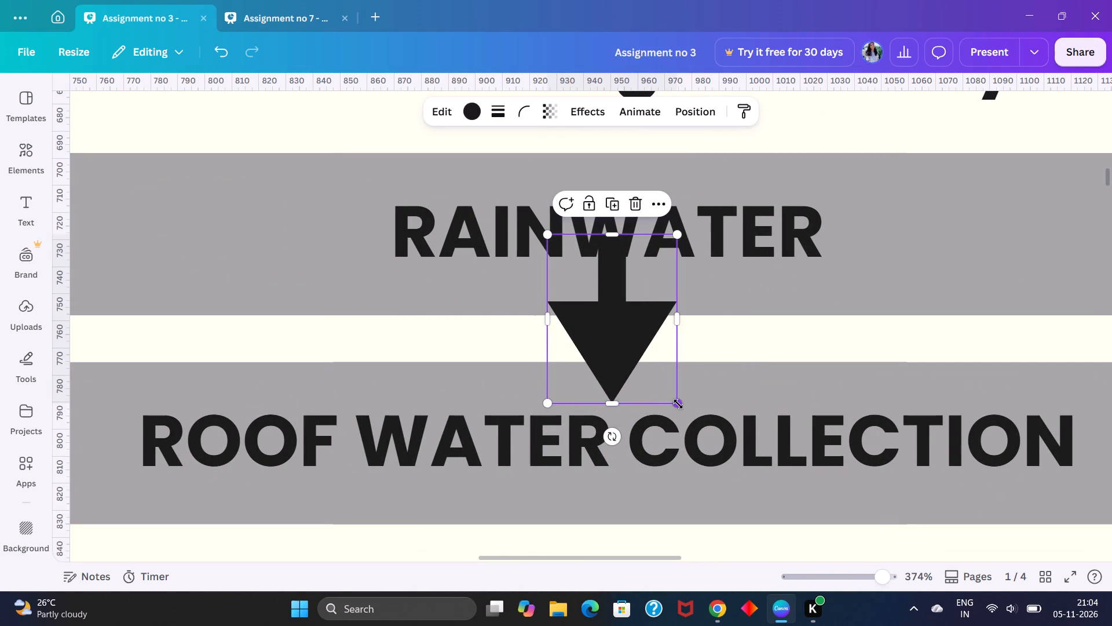
left_click_drag(678, 404, 628, 331)
left_click_drag(590, 292, 614, 325)
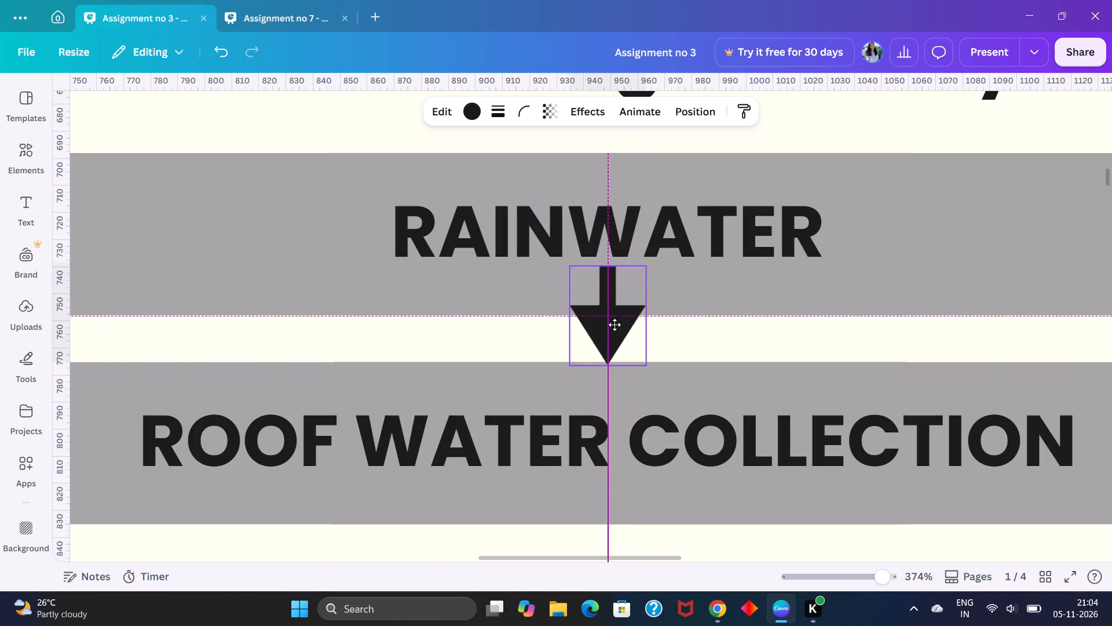
left_click_drag(614, 325, 614, 351)
scroll(619, 371, "down", 1)
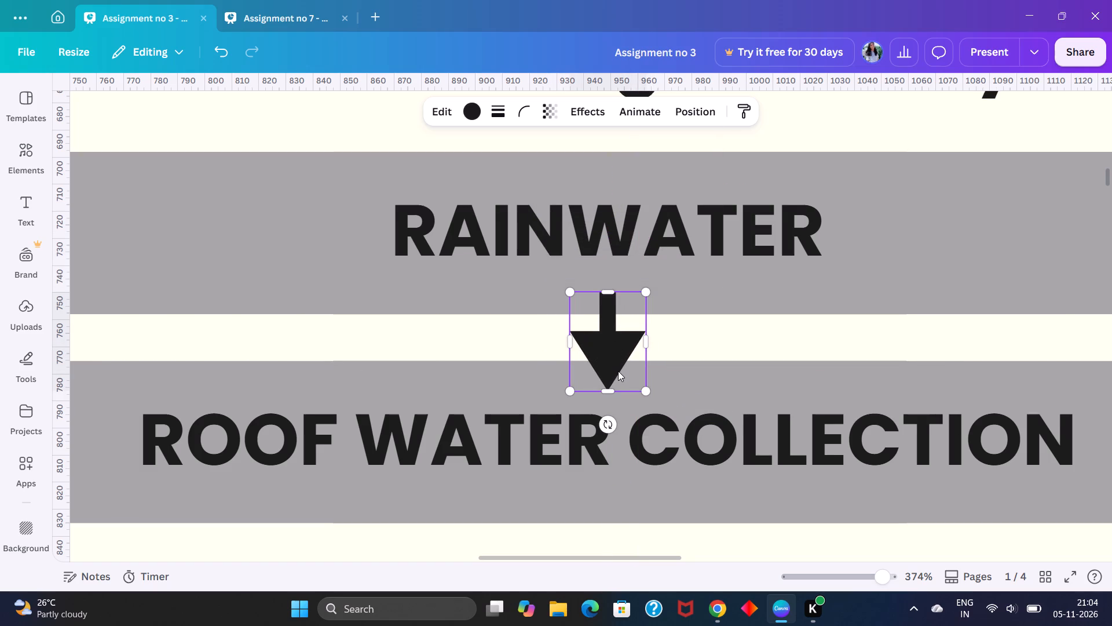
left_click_drag(649, 320, 627, 294)
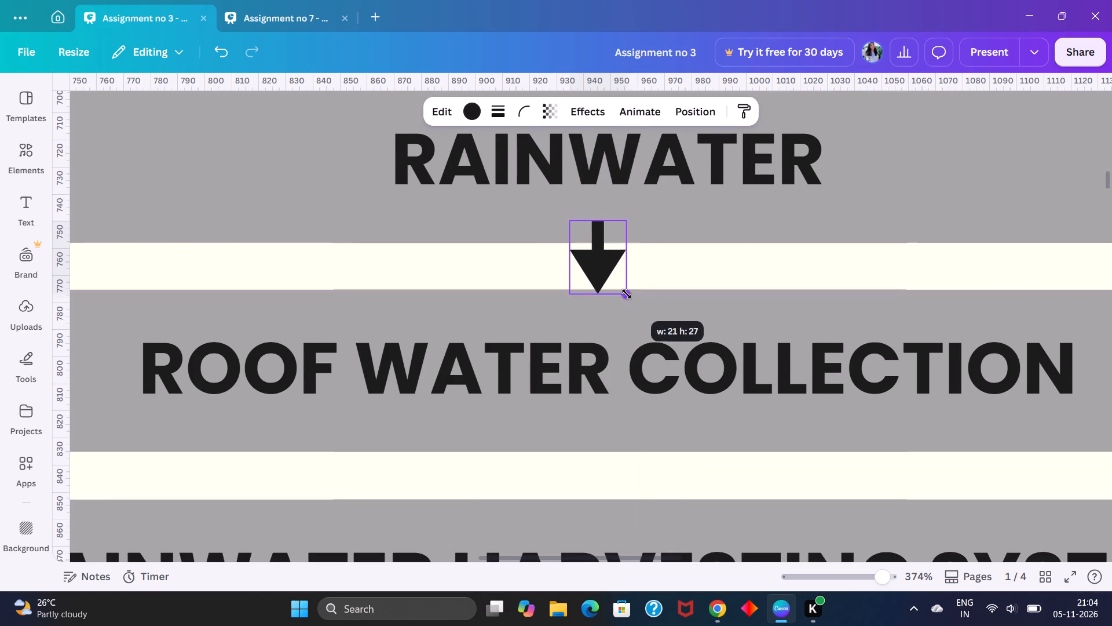
left_click_drag(627, 294, 626, 292)
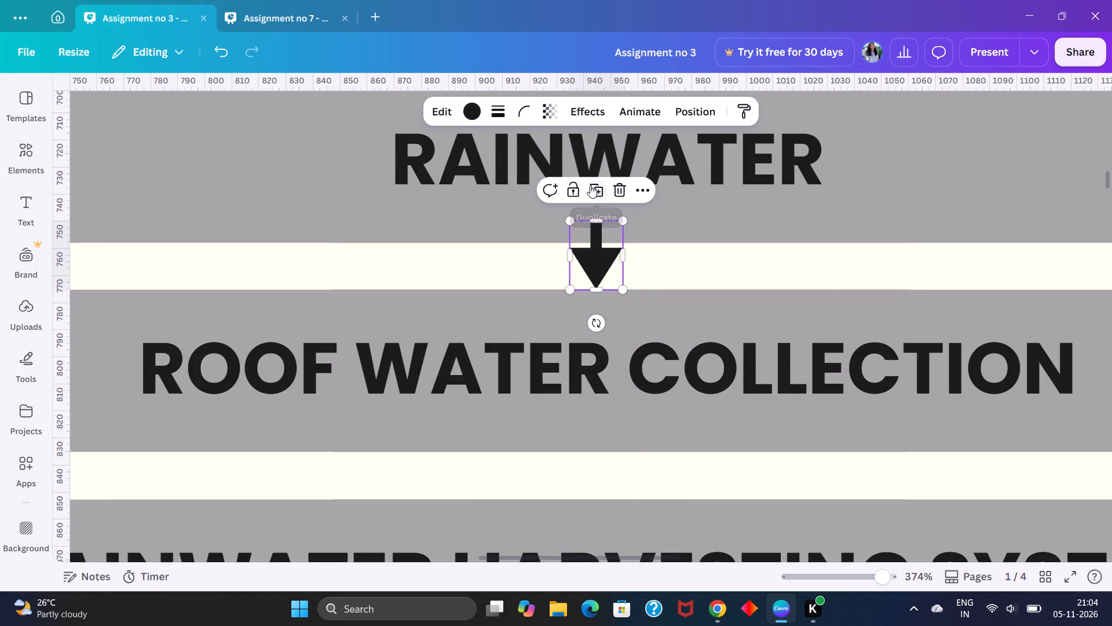
left_click_drag(623, 217, 612, 240)
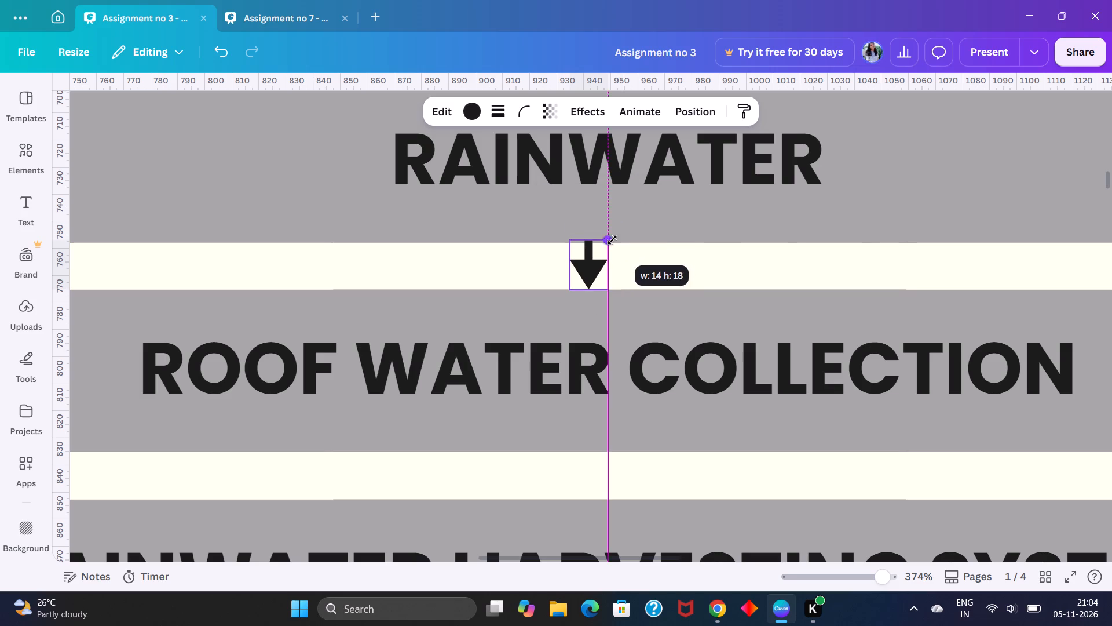
left_click_drag(612, 240, 610, 244)
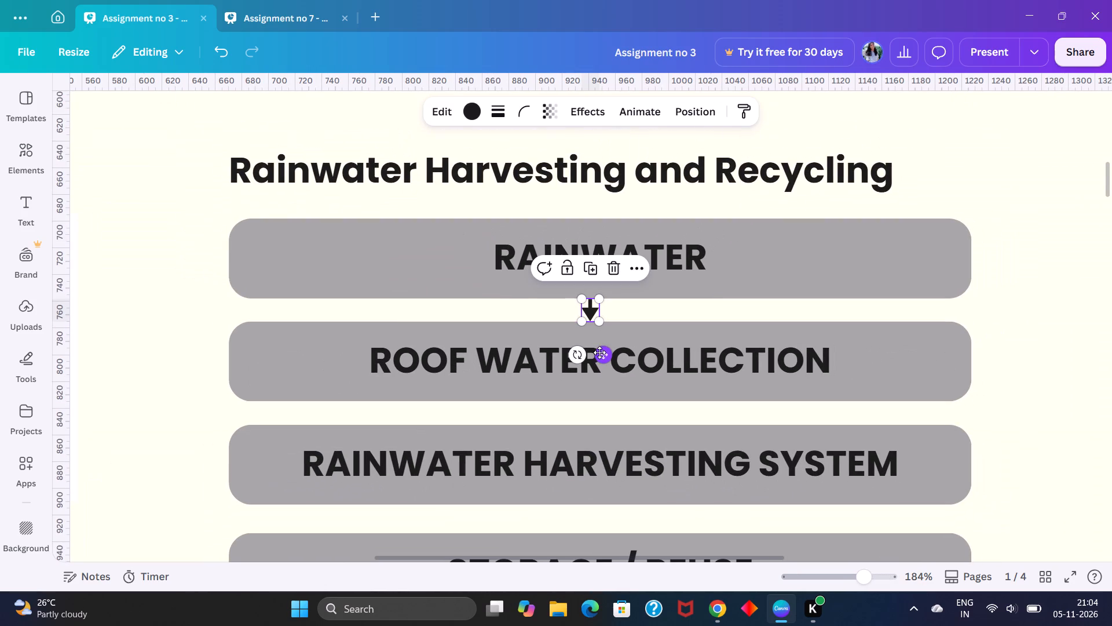
left_click_drag(603, 355, 613, 354)
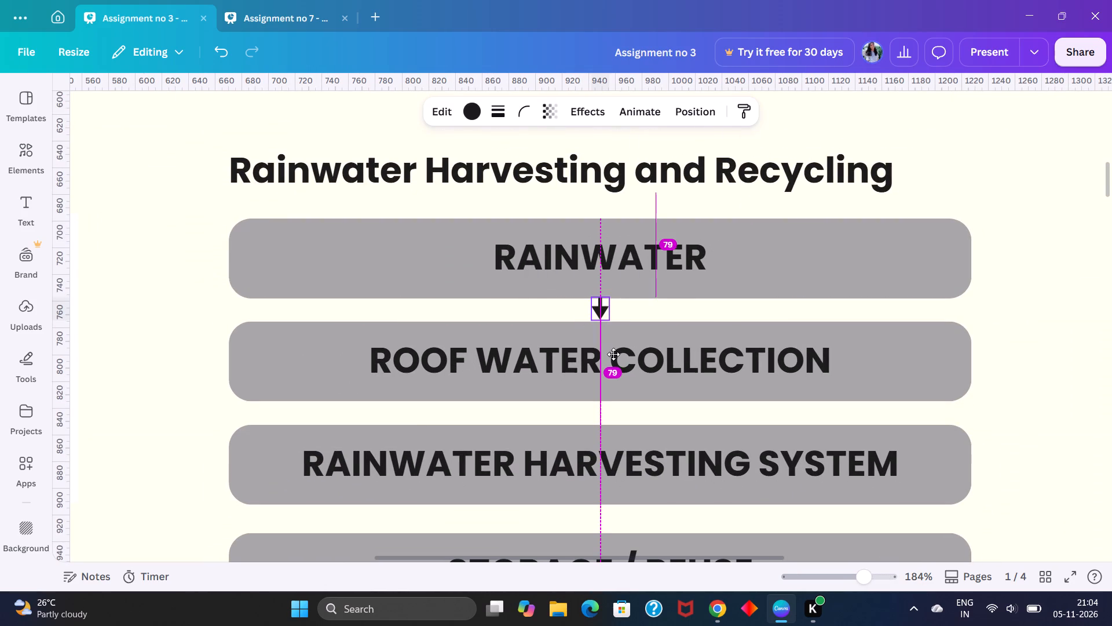
left_click_drag(613, 354, 614, 355)
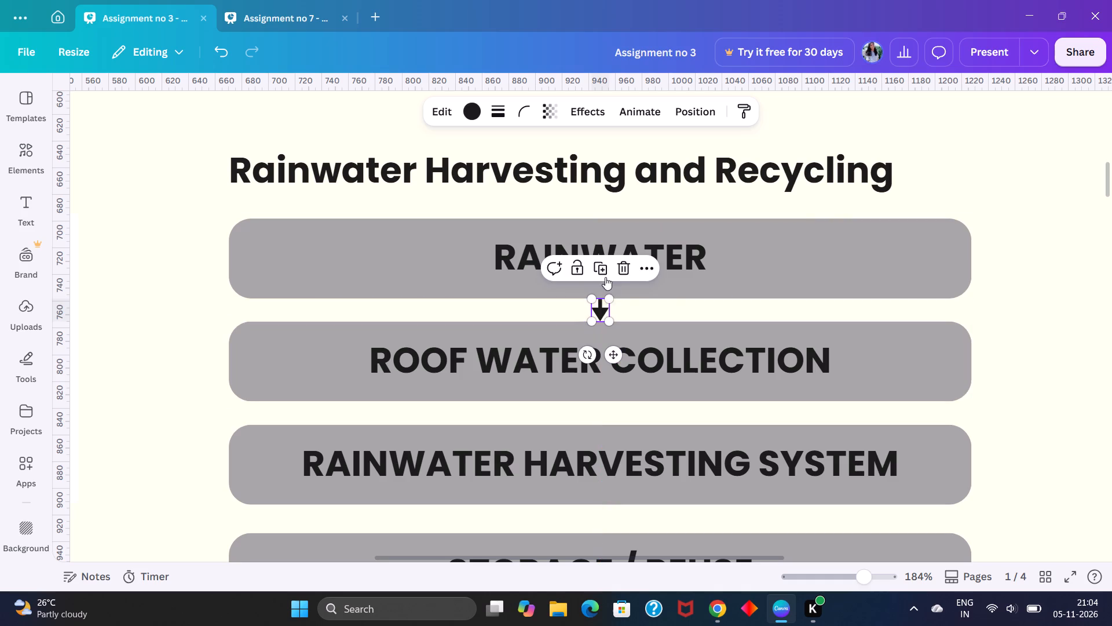
Duplicate the arrow three times, placing one centred copy in each remaining gap between the flow-chart bars.
left_click(602, 272)
left_click_drag(636, 378, 619, 423)
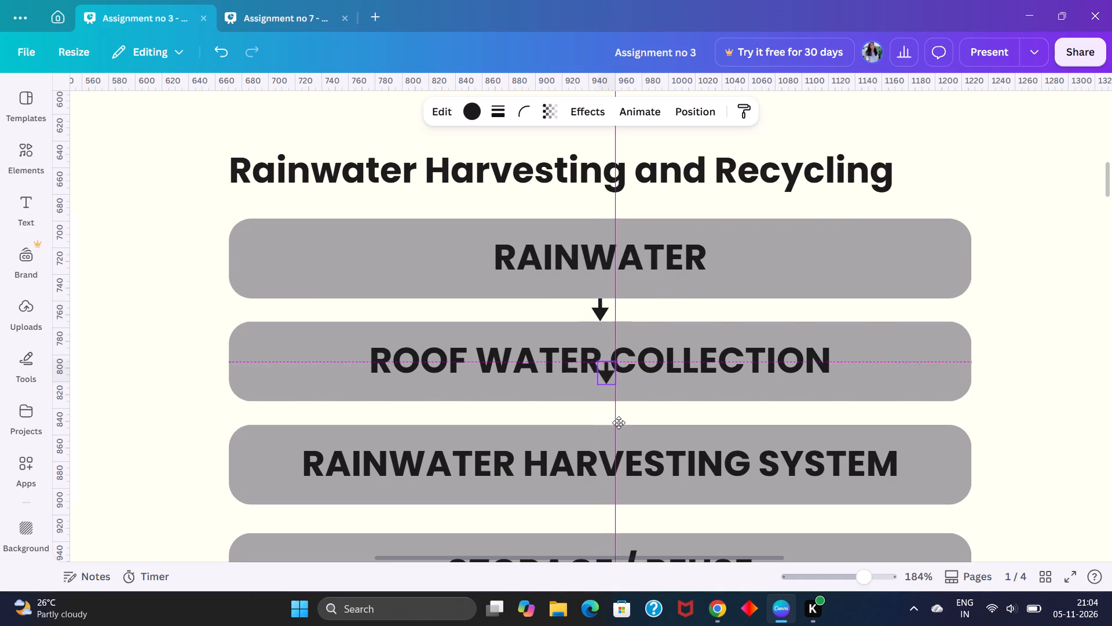
left_click_drag(619, 423, 609, 458)
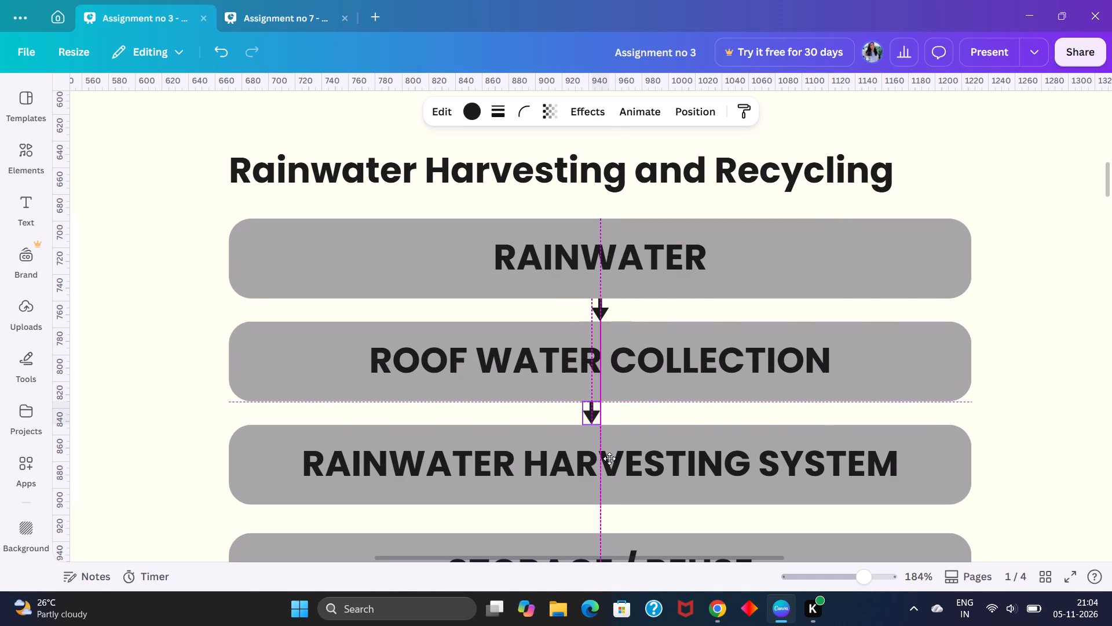
left_click_drag(609, 458, 611, 460)
scroll(613, 457, "down", 2)
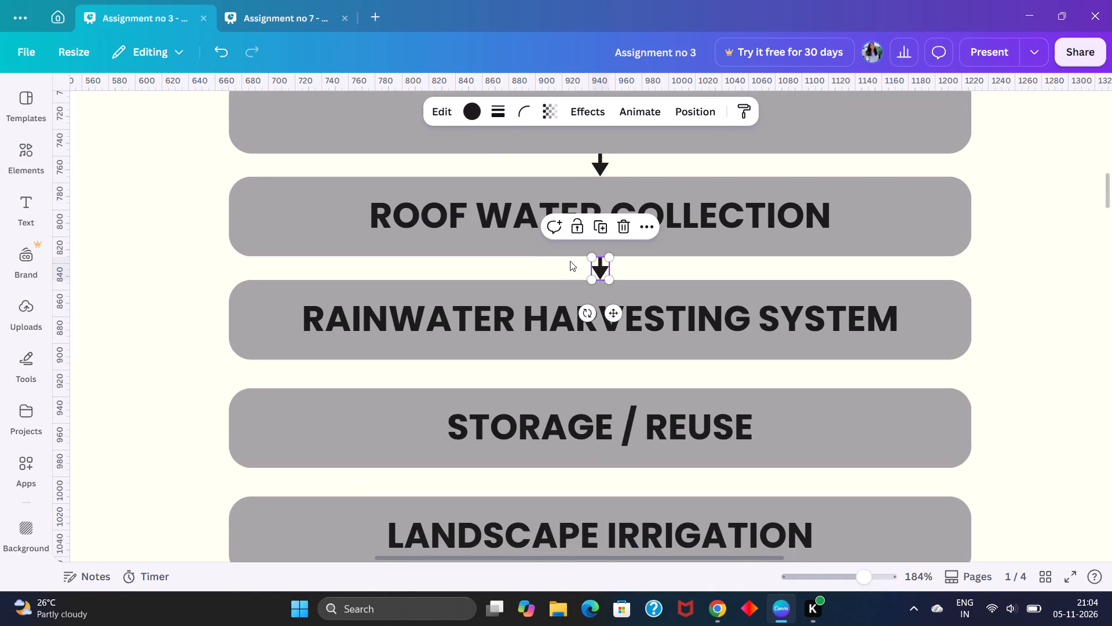
left_click(604, 230)
left_click(602, 330)
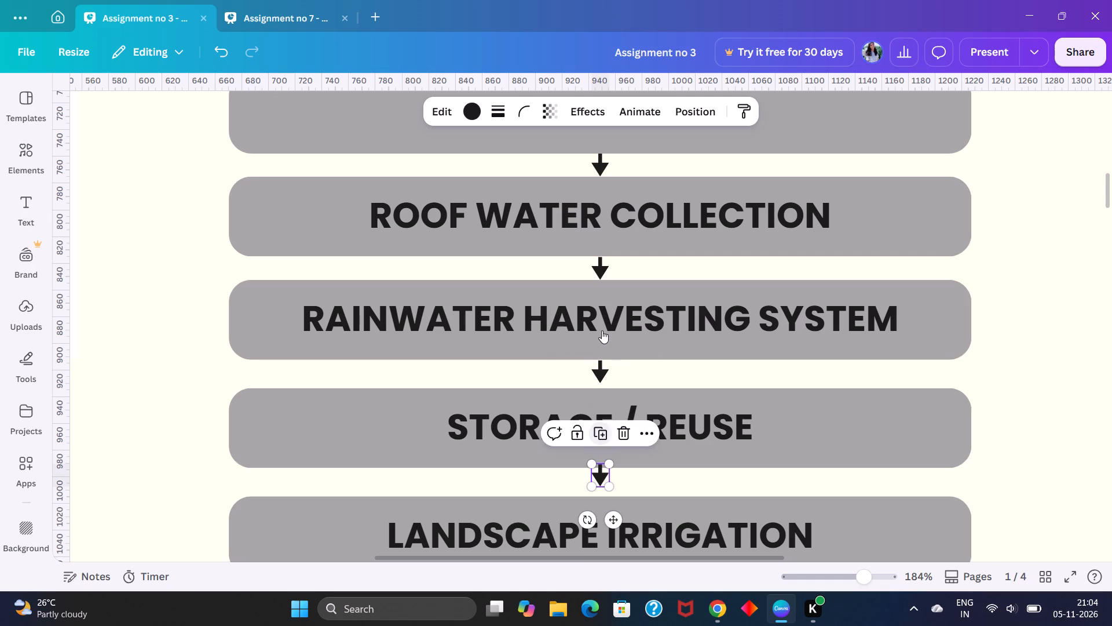
Nudge the "STORAGE / REUSE" and "LANDSCAPE IRRIGATION" bars up slightly and adjust the arrow between them to even out the spacing.
scroll(605, 410, "down", 2)
left_click(610, 376)
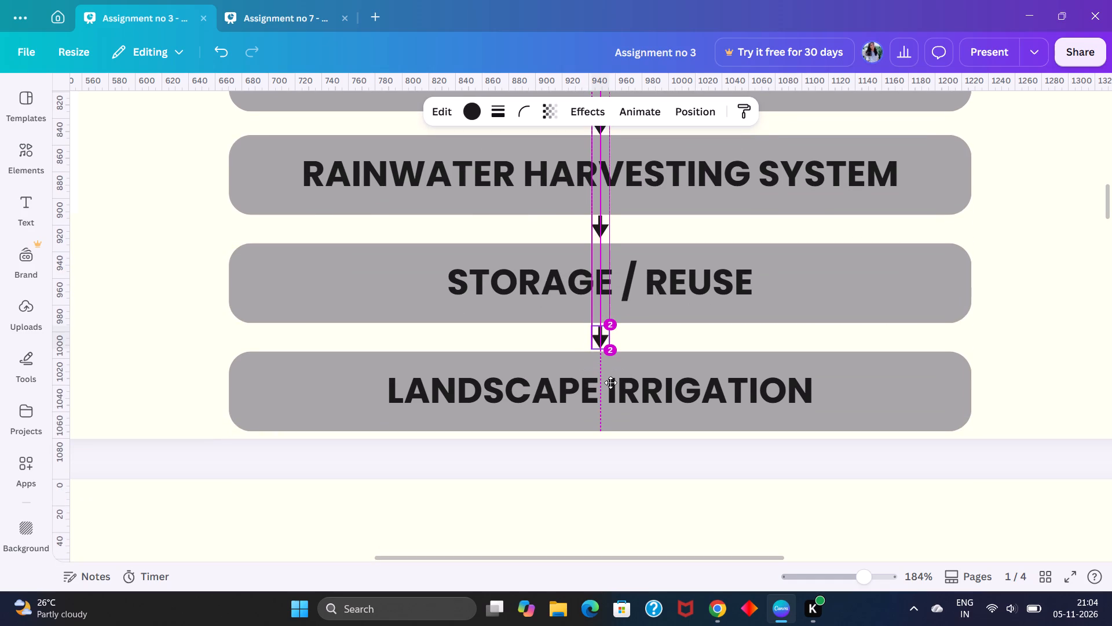
left_click(637, 417)
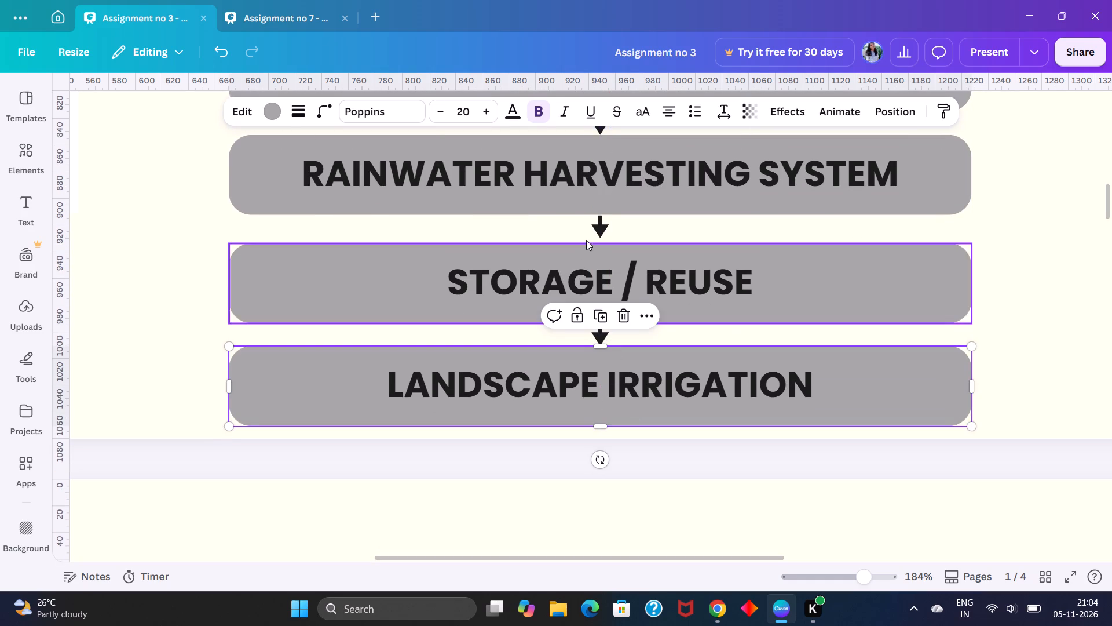
left_click_drag(678, 308, 675, 303)
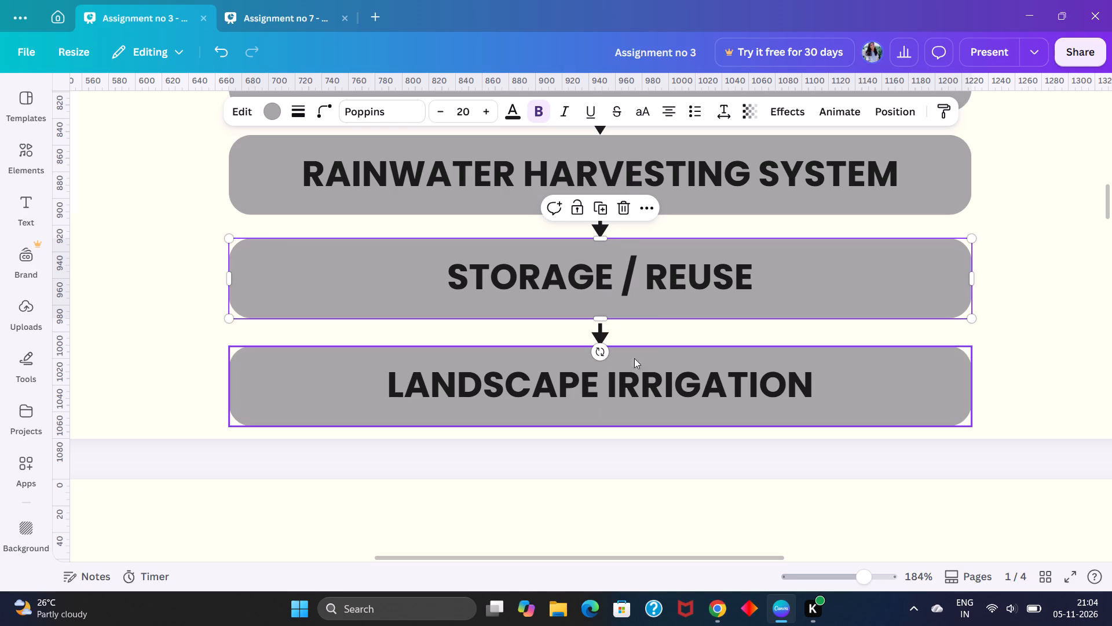
left_click(601, 336)
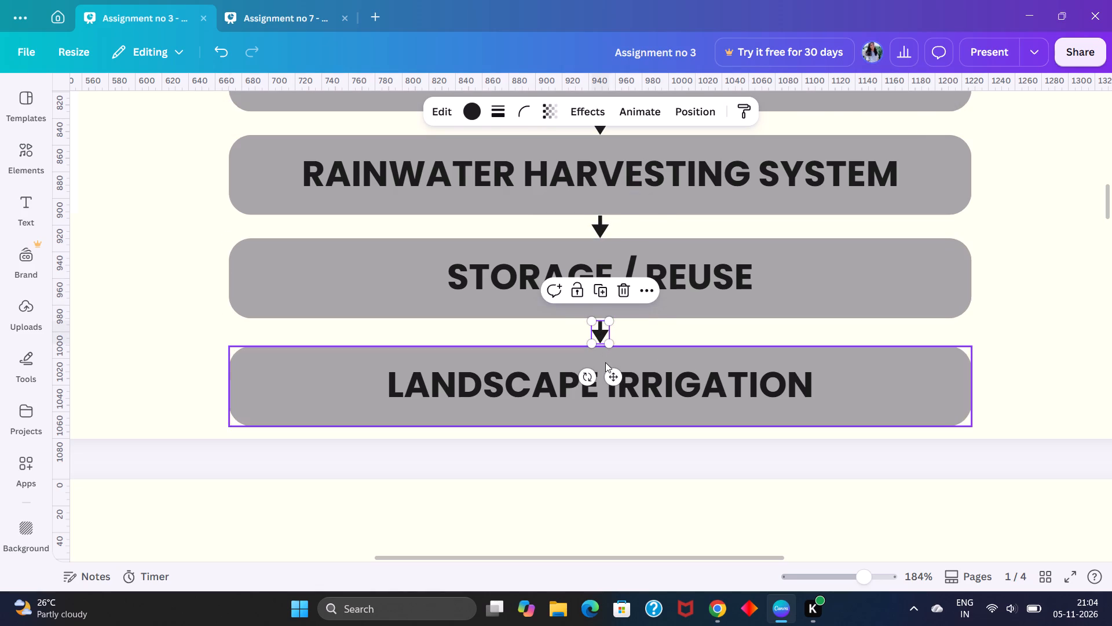
Move the "LANDSCAPE IRRIGATION" bar up slightly so its gap to the "STORAGE / REUSE" bar matches the other gaps.
left_click(605, 362)
scroll(602, 384, "down", 2)
scroll(603, 385, "up", 3)
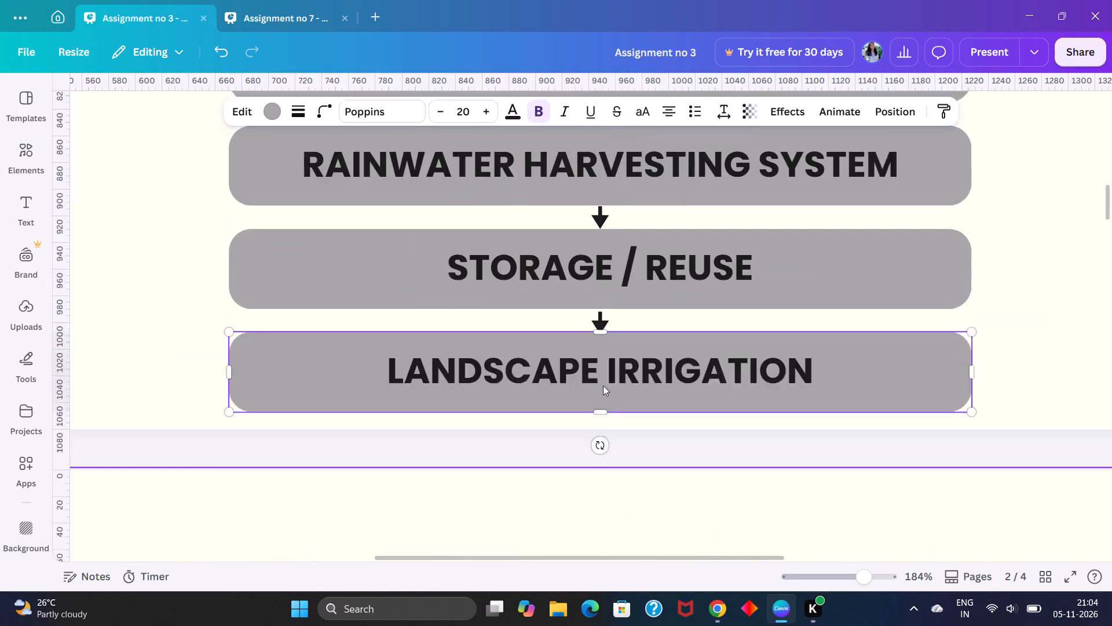
left_click(604, 426)
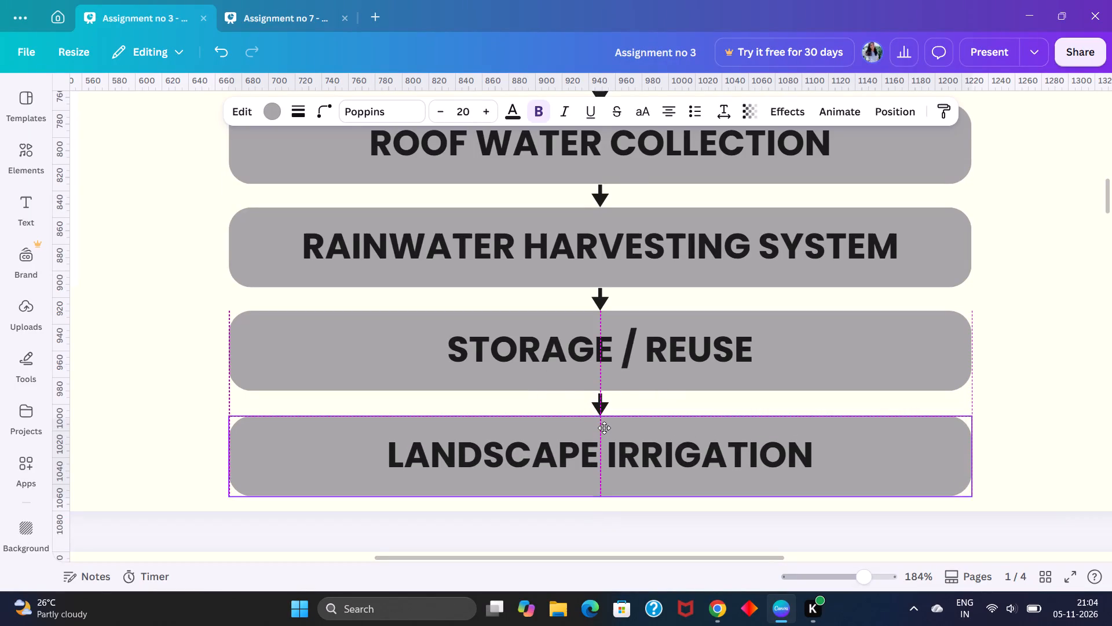
left_click(197, 426)
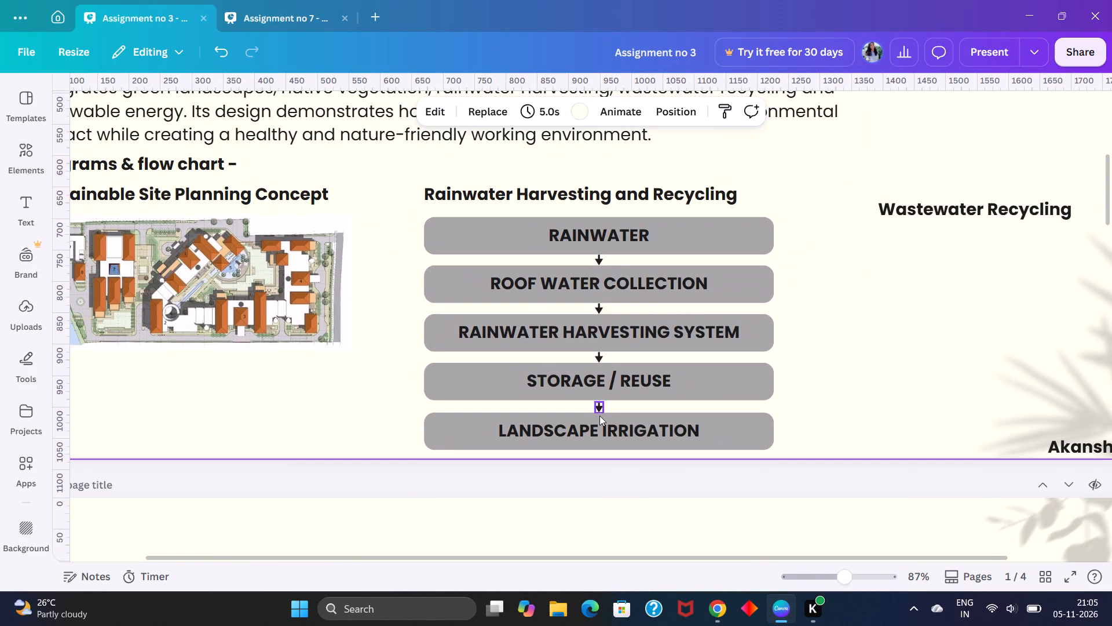
Nudge the arrow between the "STORAGE / REUSE" and "LANDSCAPE IRRIGATION" bars up slightly to centre it in the gap.
scroll(594, 407, "up", 2)
scroll(596, 424, "down", 3)
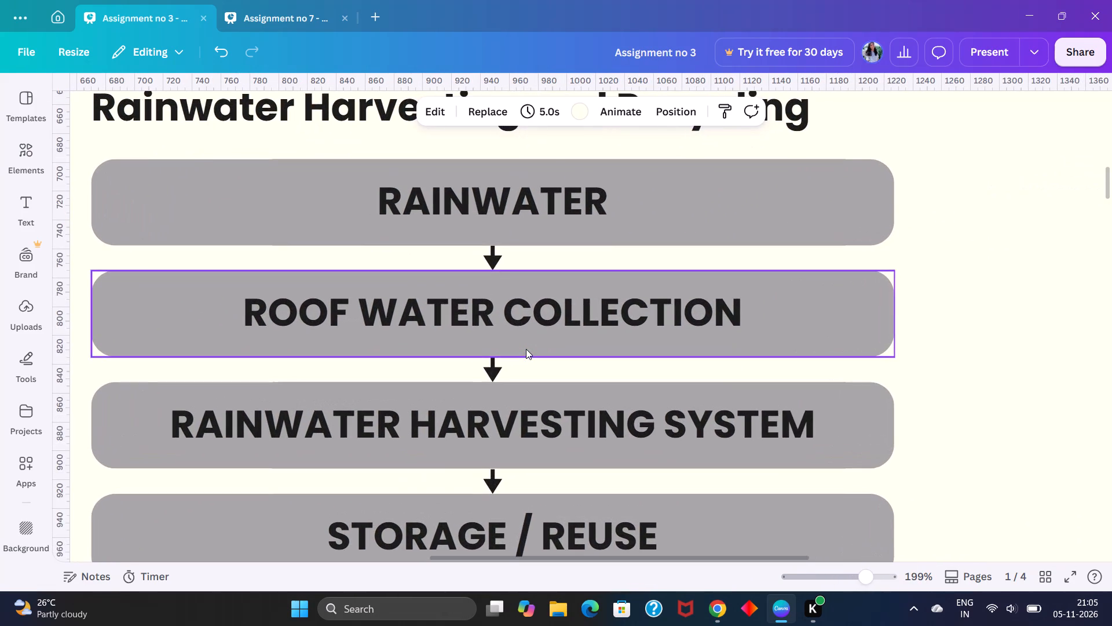
scroll(526, 349, "down", 1)
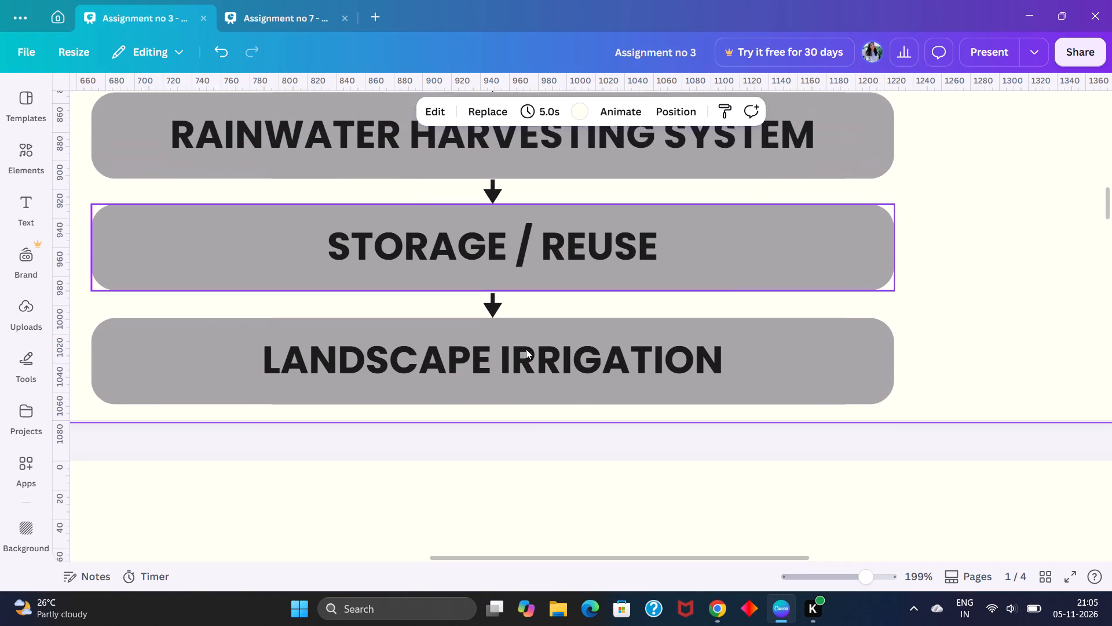
scroll(526, 349, "down", 1)
left_click(499, 335)
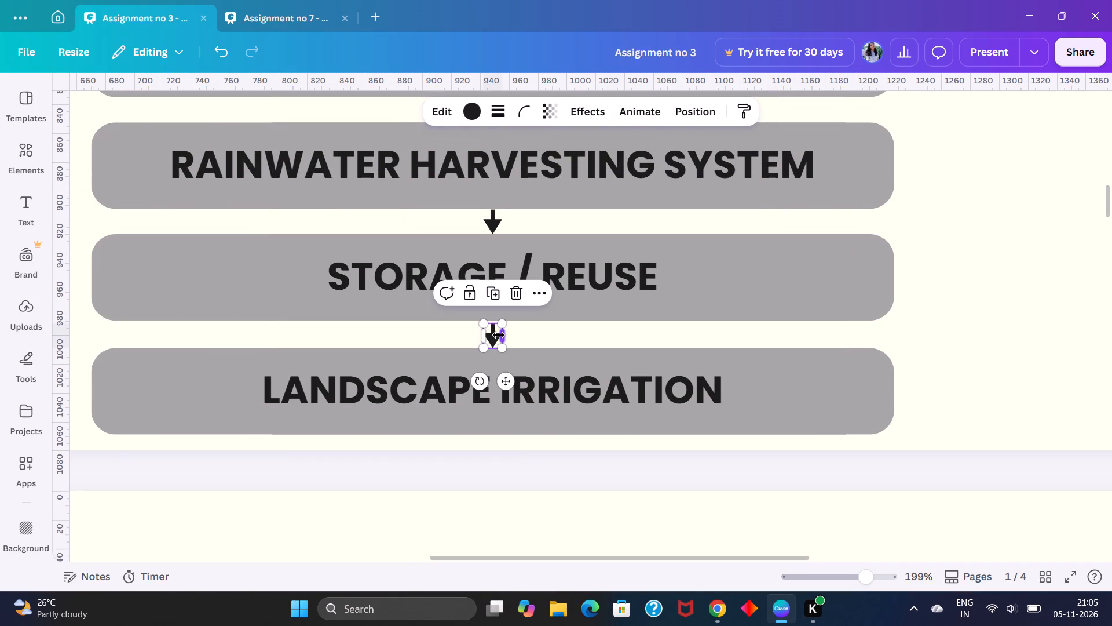
left_click_drag(491, 342, 491, 337)
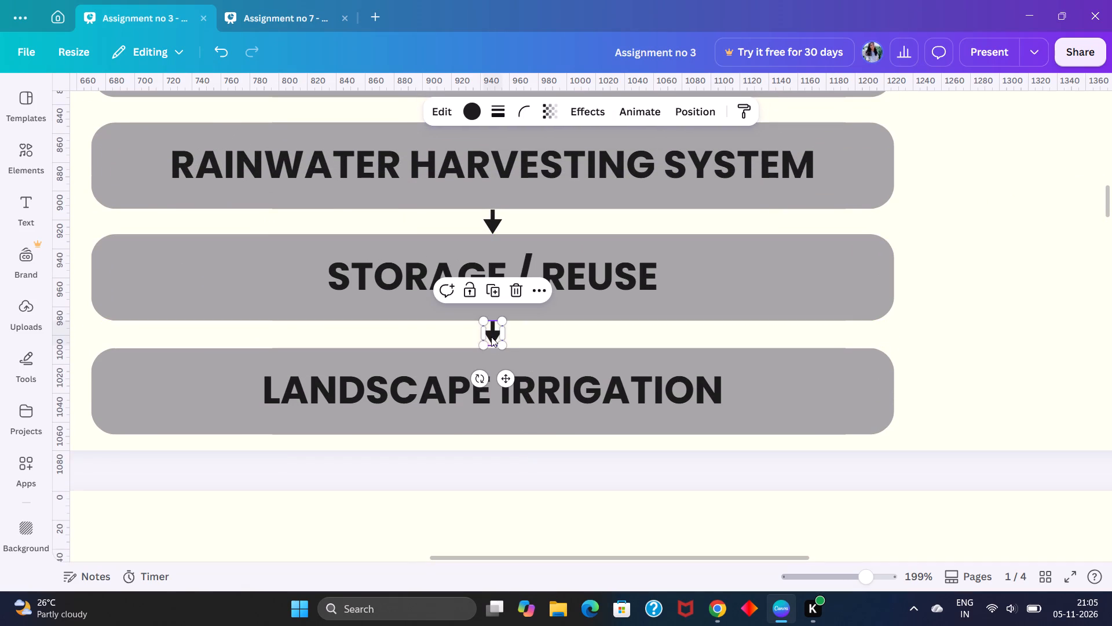
left_click(503, 381)
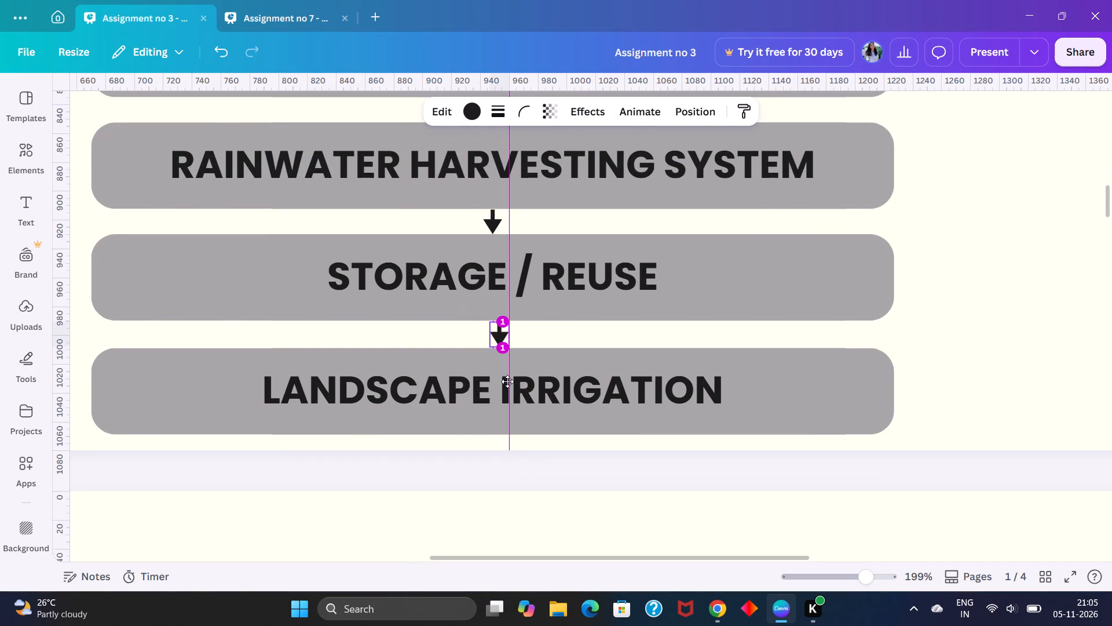
left_click(504, 381)
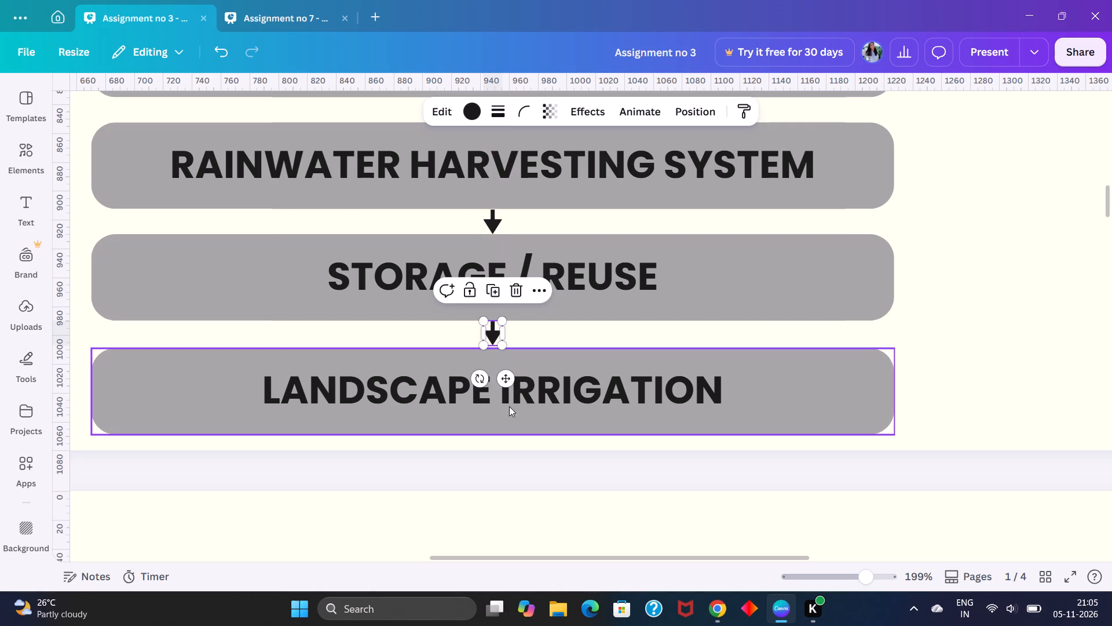
left_click(578, 396)
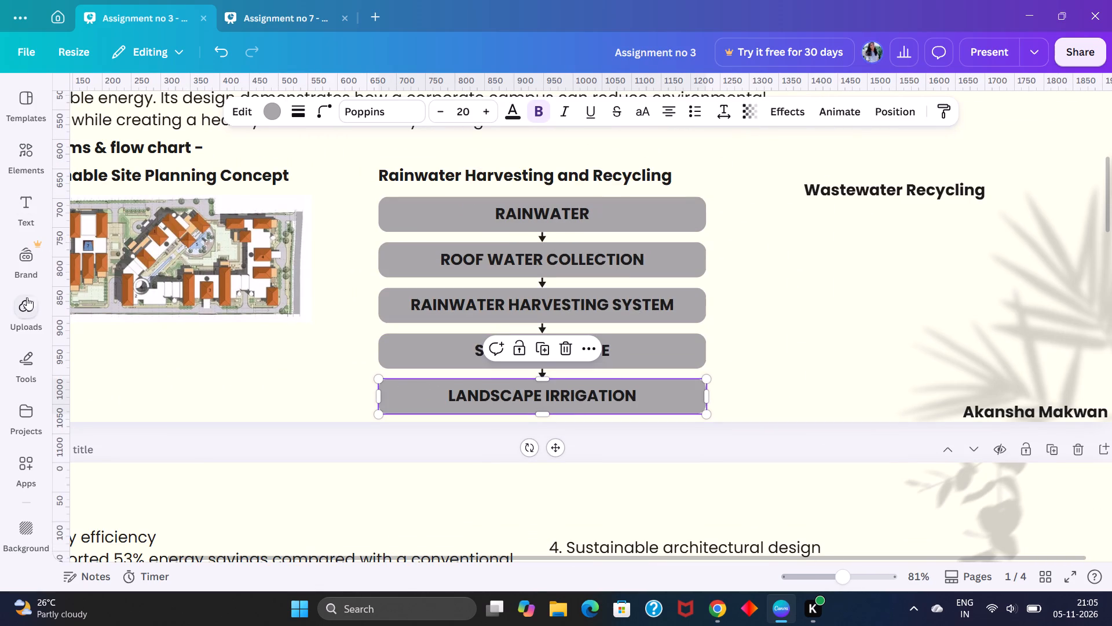
Check the Wastewater Recycling Diagram in the ChatGPT chat in Chrome, and add a rounded square beside the rainwater flow chart in Canva.
left_click(27, 359)
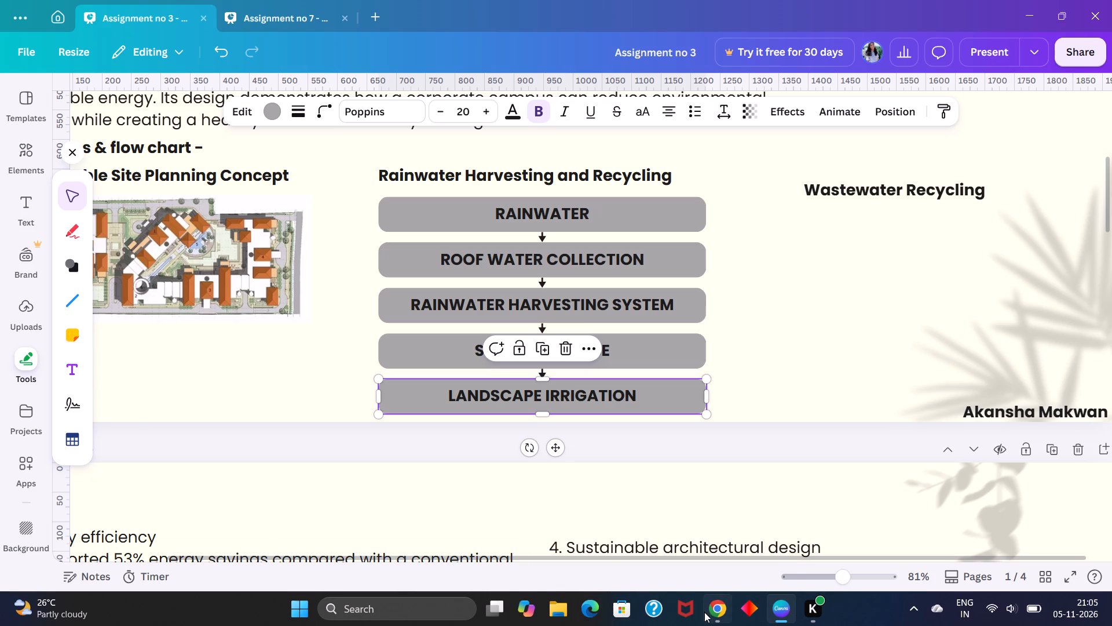
left_click(722, 614)
scroll(648, 438, "down", 4)
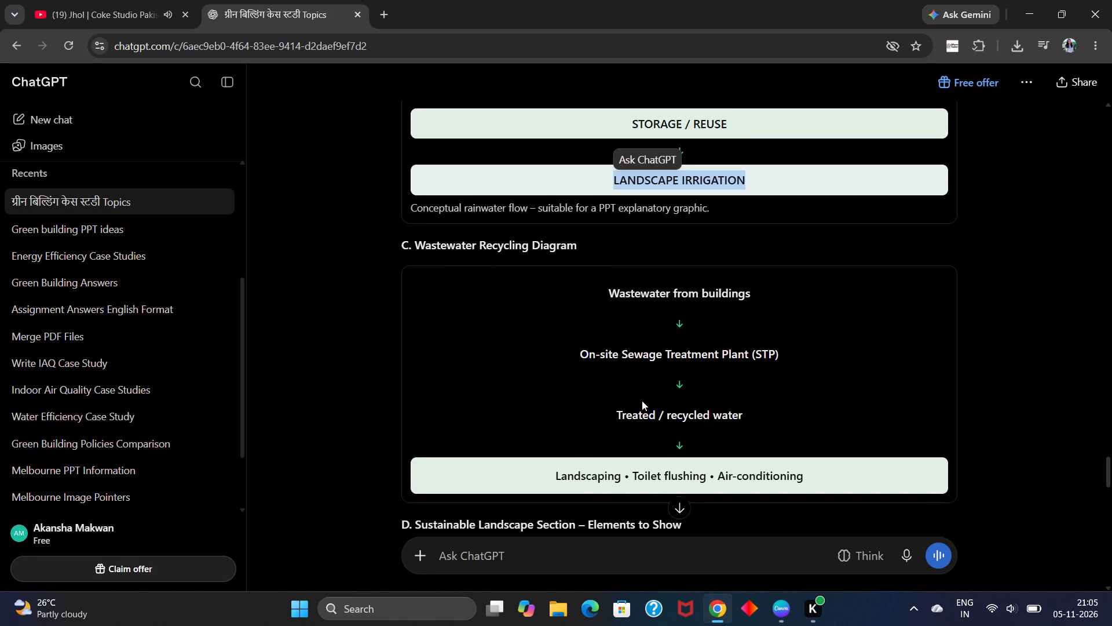
scroll(642, 400, "down", 1)
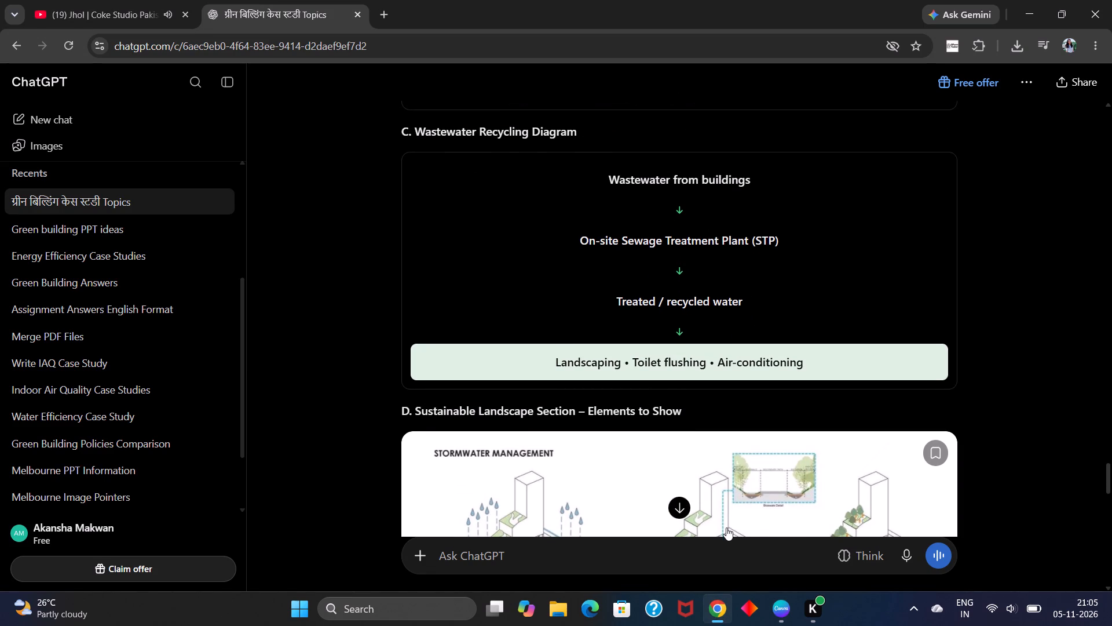
left_click(724, 614)
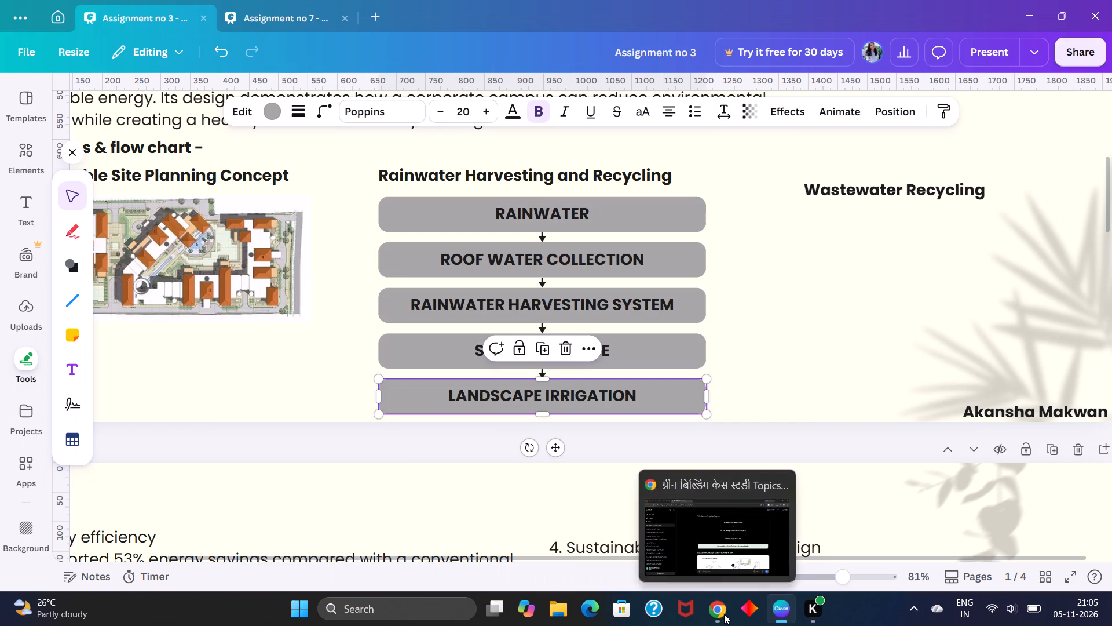
left_click(74, 267)
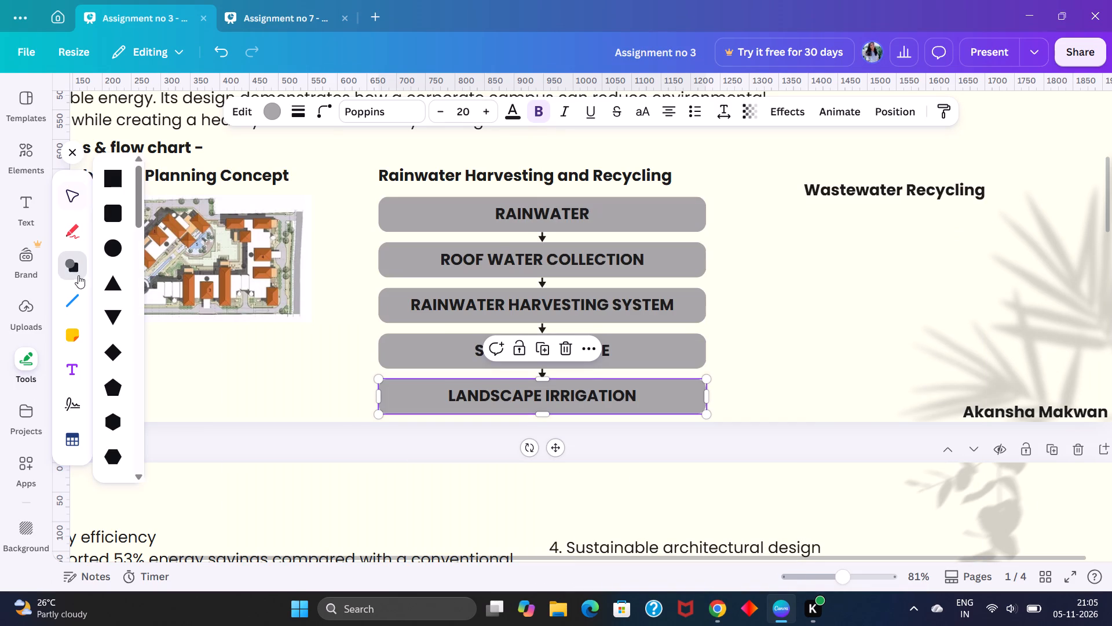
left_click(109, 208)
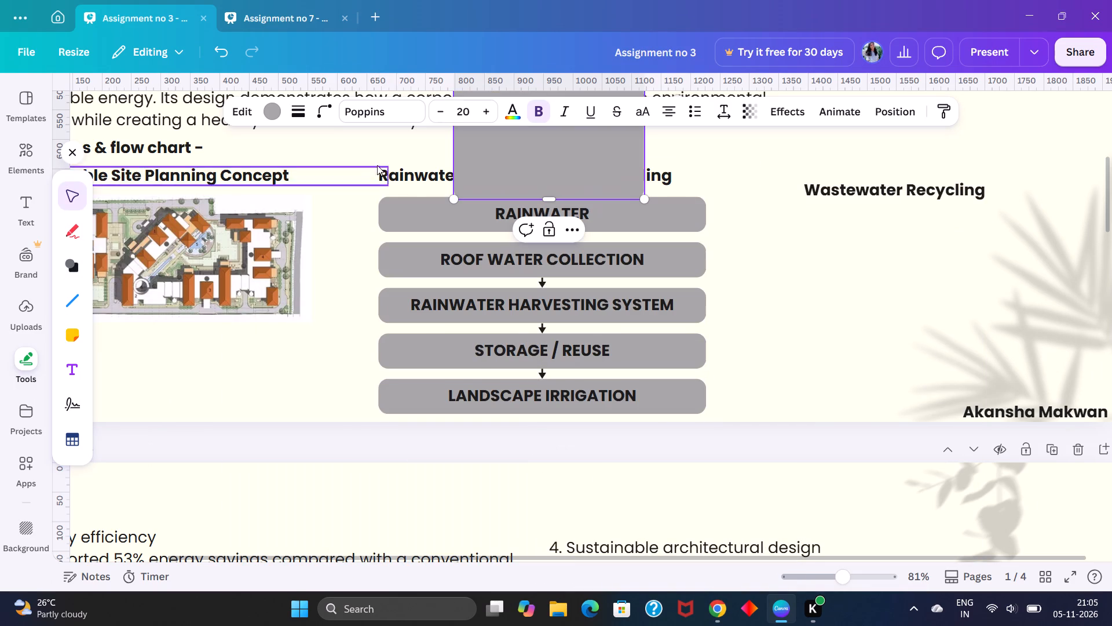
scroll(482, 297, "up", 2)
left_click_drag(528, 275, 765, 377)
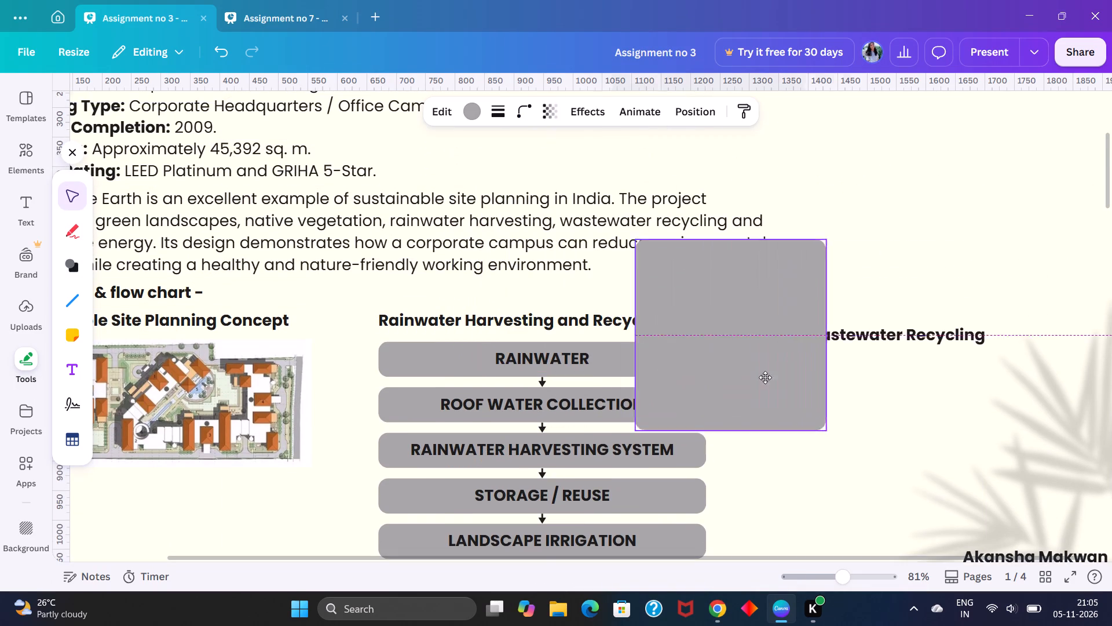
left_click_drag(765, 377, 814, 392)
Fill the new rounded square with the beige-grey photo colour.
left_click(469, 117)
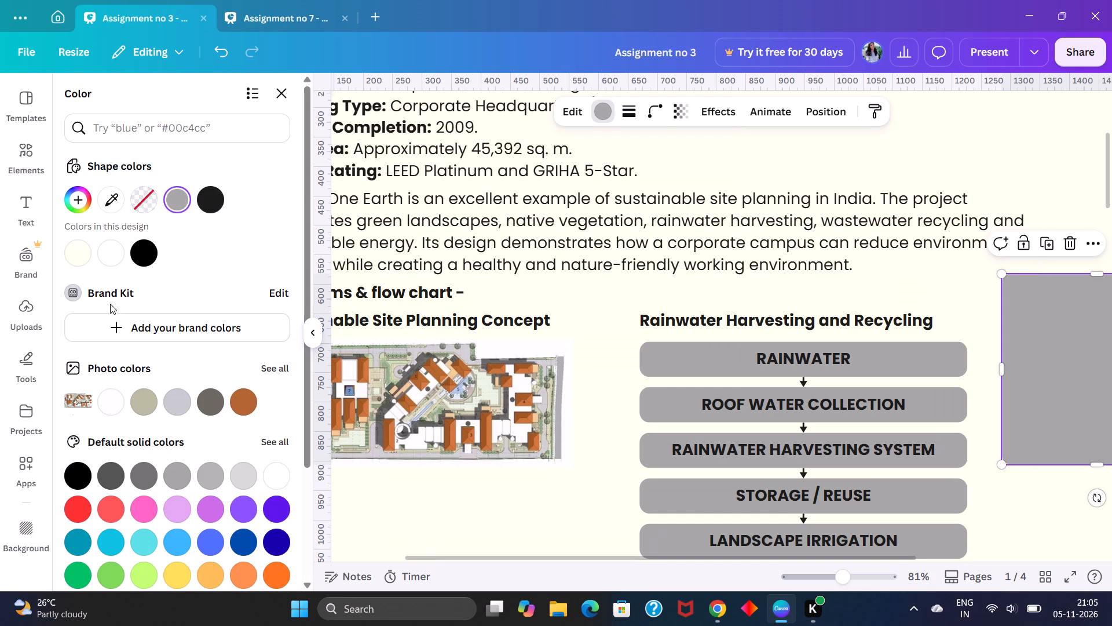
scroll(112, 308, "down", 1)
left_click(134, 328)
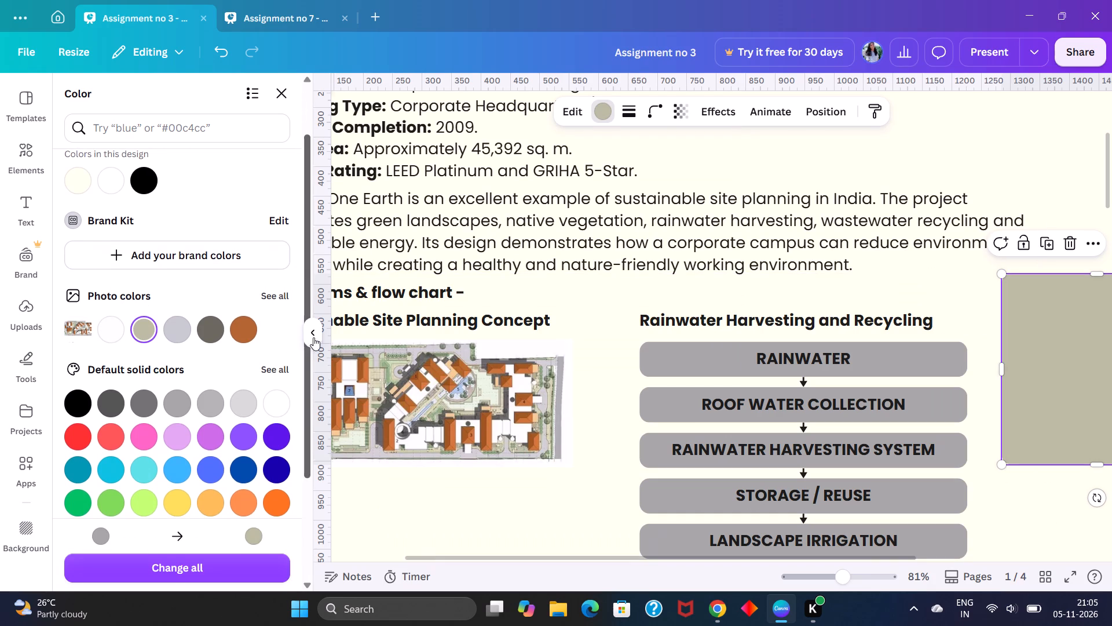
left_click(319, 336)
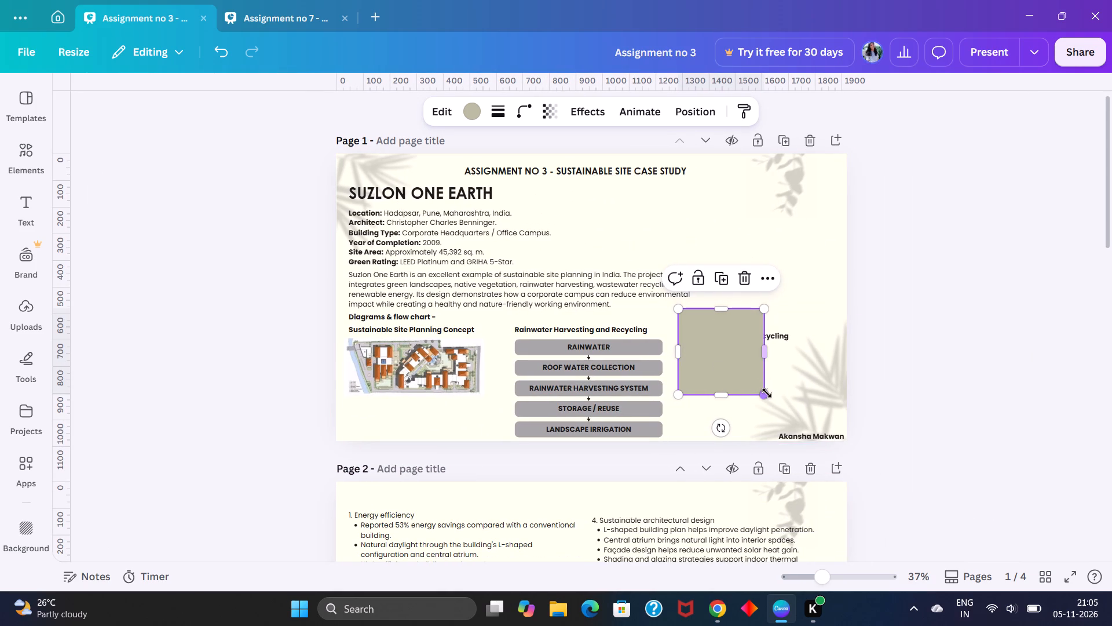
Reshape the square into a bar 488 wide, about as tall as the grey bars, and place it under the "Wastewater Recycling" heading.
left_click_drag(767, 394, 814, 396)
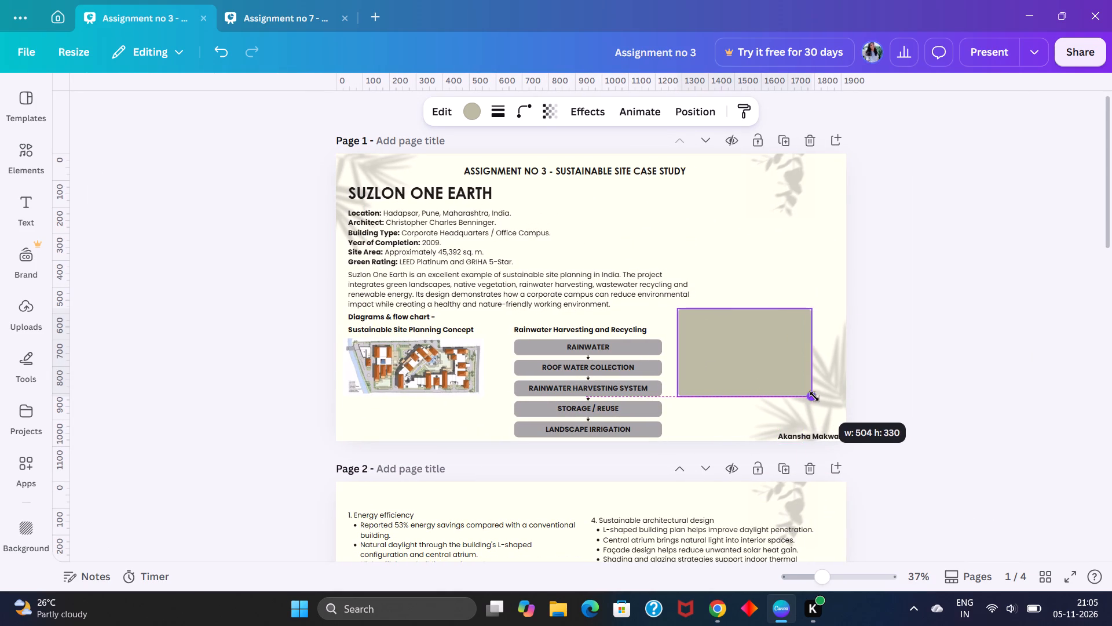
left_click_drag(814, 396, 811, 396)
left_click_drag(745, 363, 760, 408)
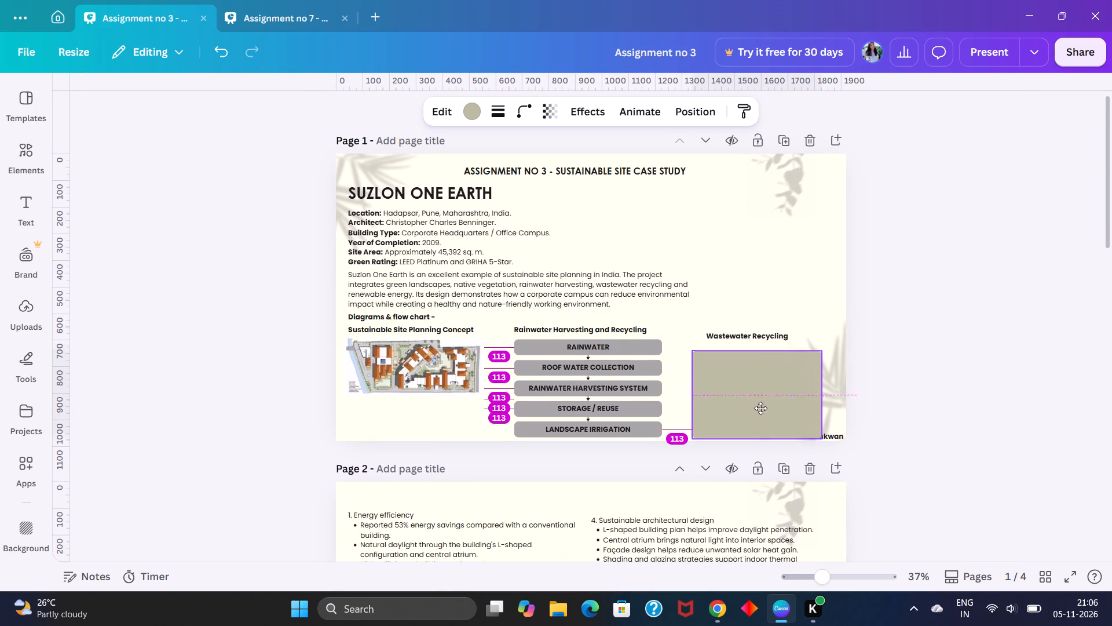
left_click_drag(760, 408, 754, 400)
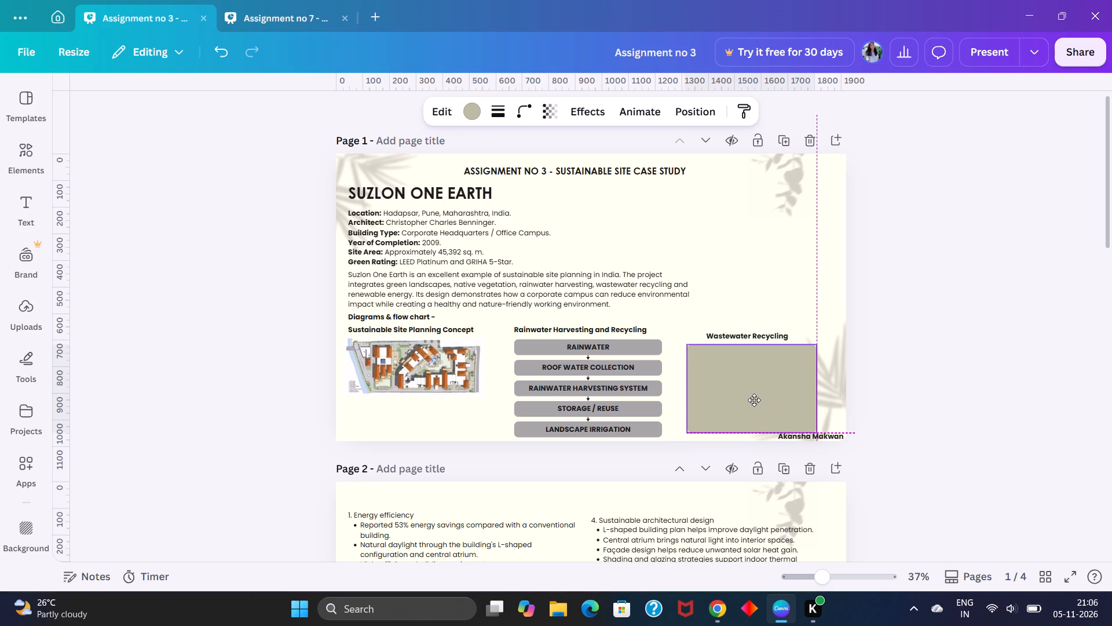
left_click_drag(754, 400, 753, 400)
left_click_drag(750, 435, 751, 367)
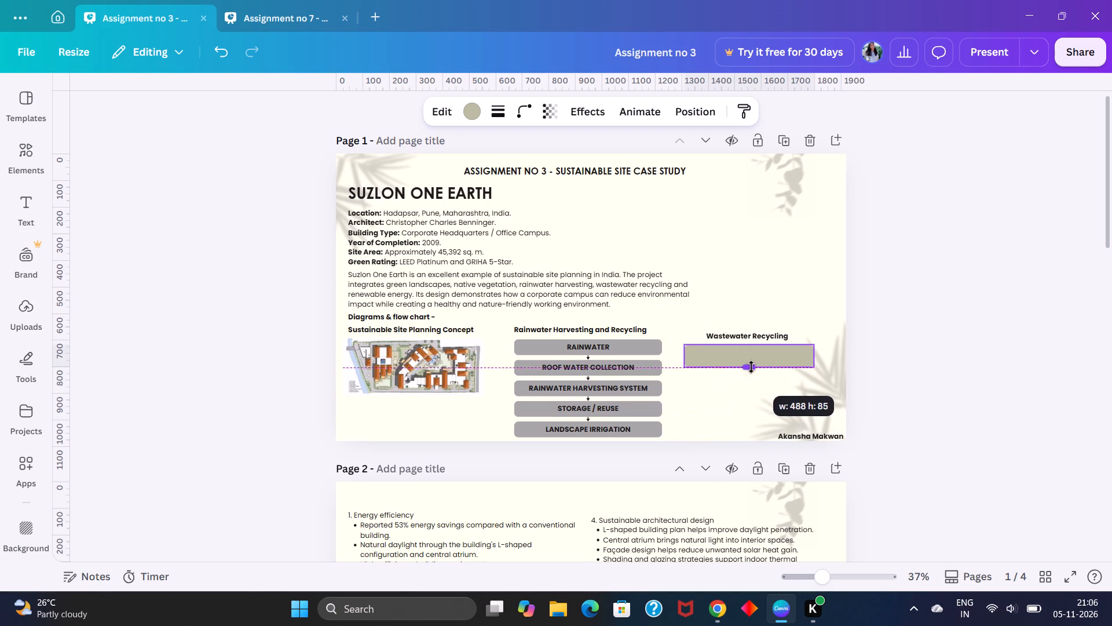
left_click_drag(751, 367, 752, 362)
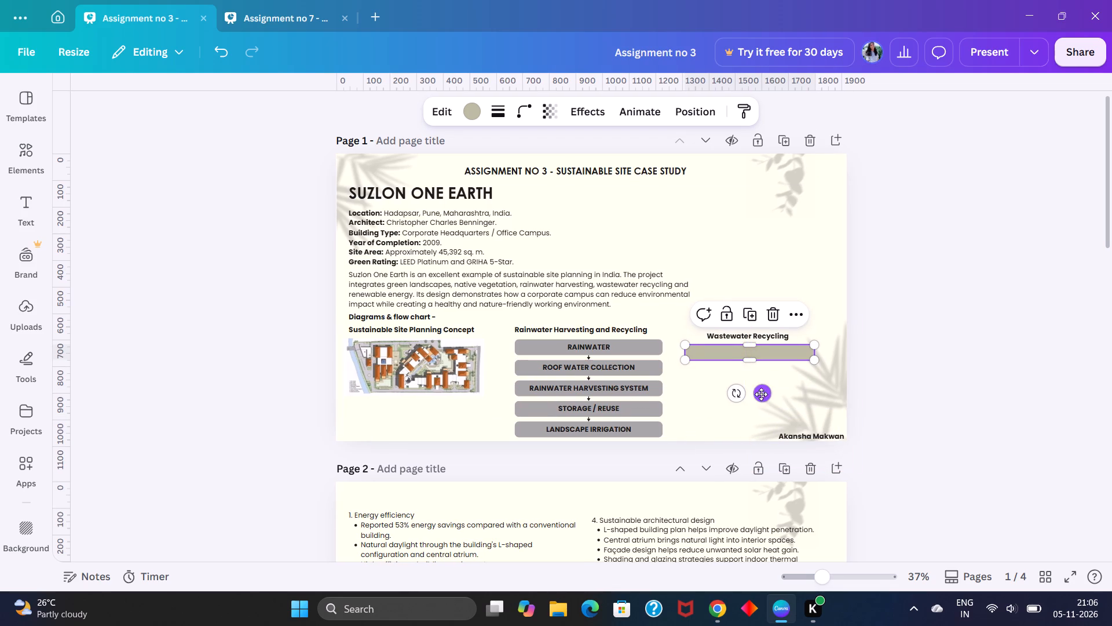
left_click(868, 341)
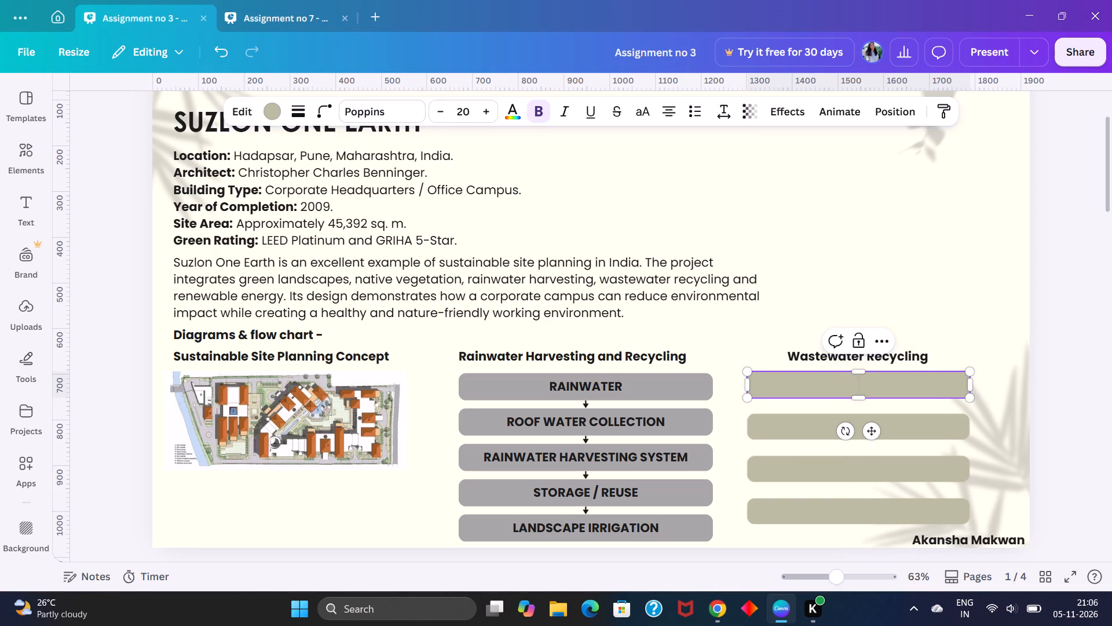
key("ctrl+v")
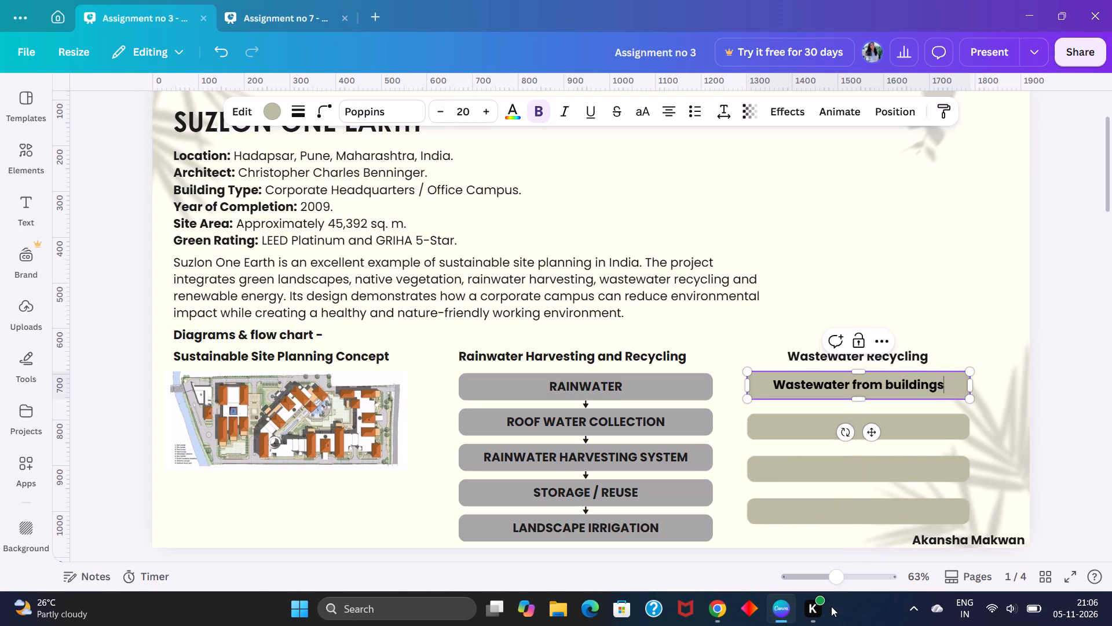
Copy the sewage treatment line from ChatGPT into the second beige bar, trimming "(STP)" so it reads "On-site Sewage Treatment Plant".
left_click(718, 614)
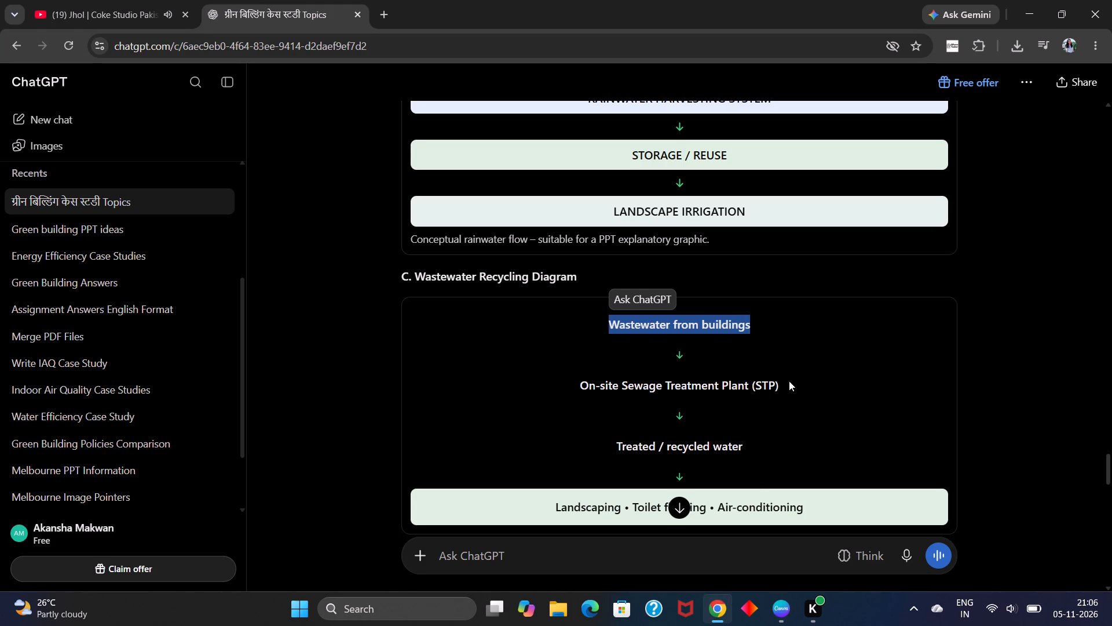
left_click_drag(789, 381, 578, 391)
key("ctrl+c")
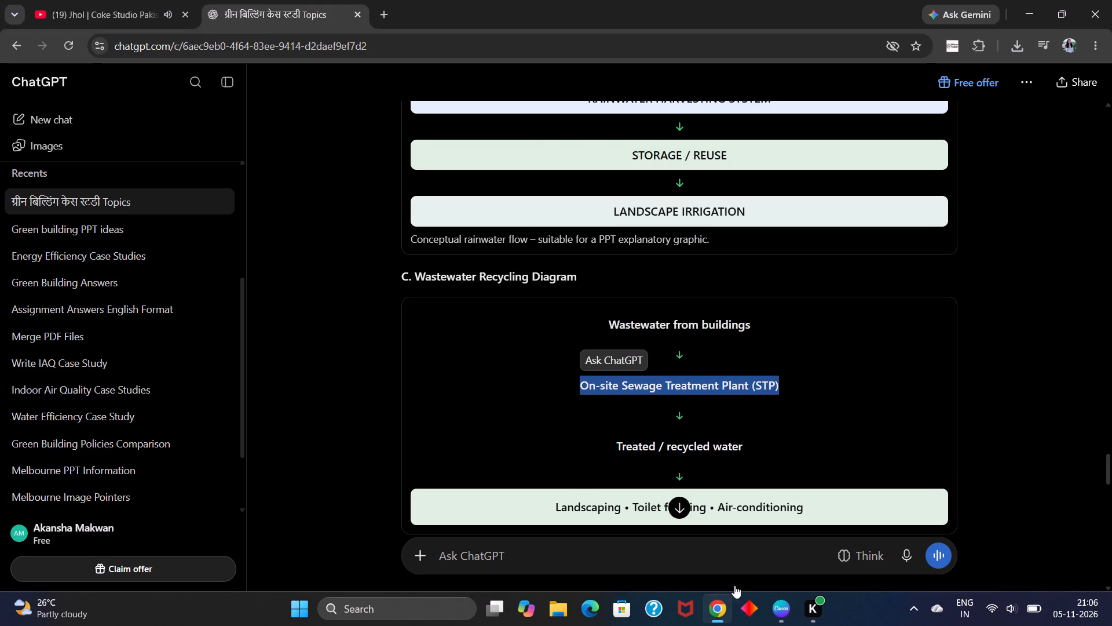
left_click(777, 605)
double_click(787, 423)
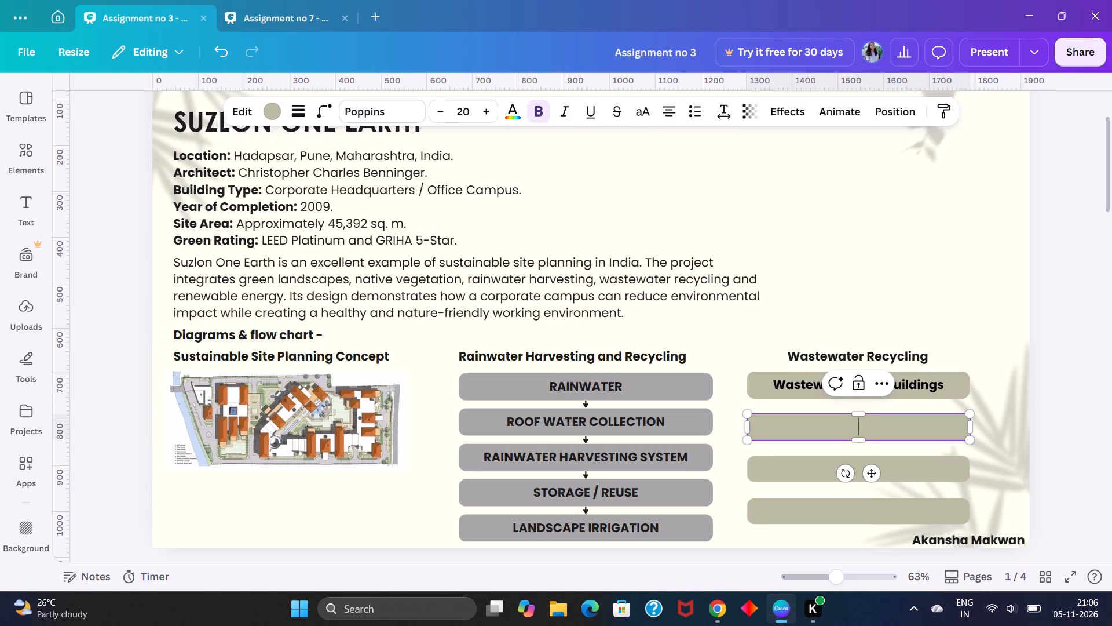
key("ctrl+v")
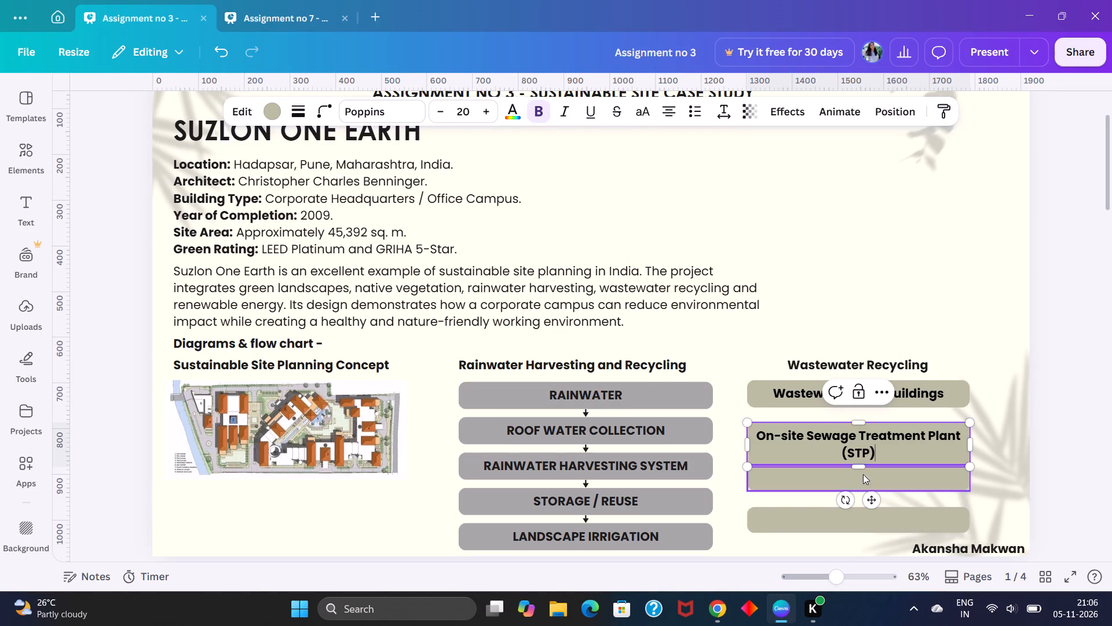
key("BackSpace")
key("BackSpace")
key("BackSpace")
key("BackSpace")
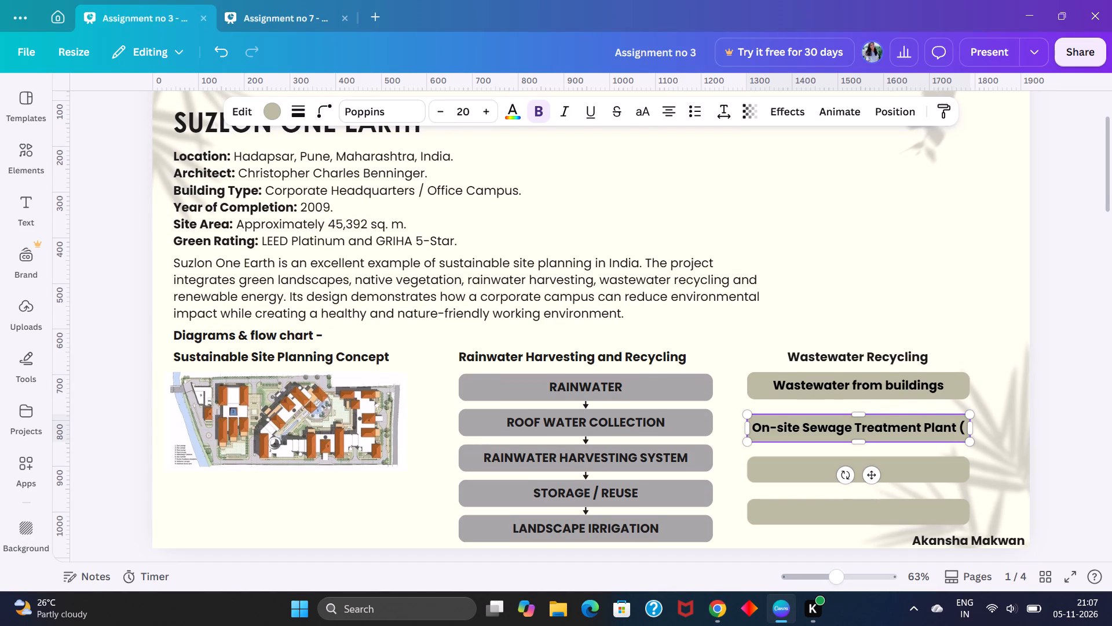
key("BackSpace")
key("BackSpace")
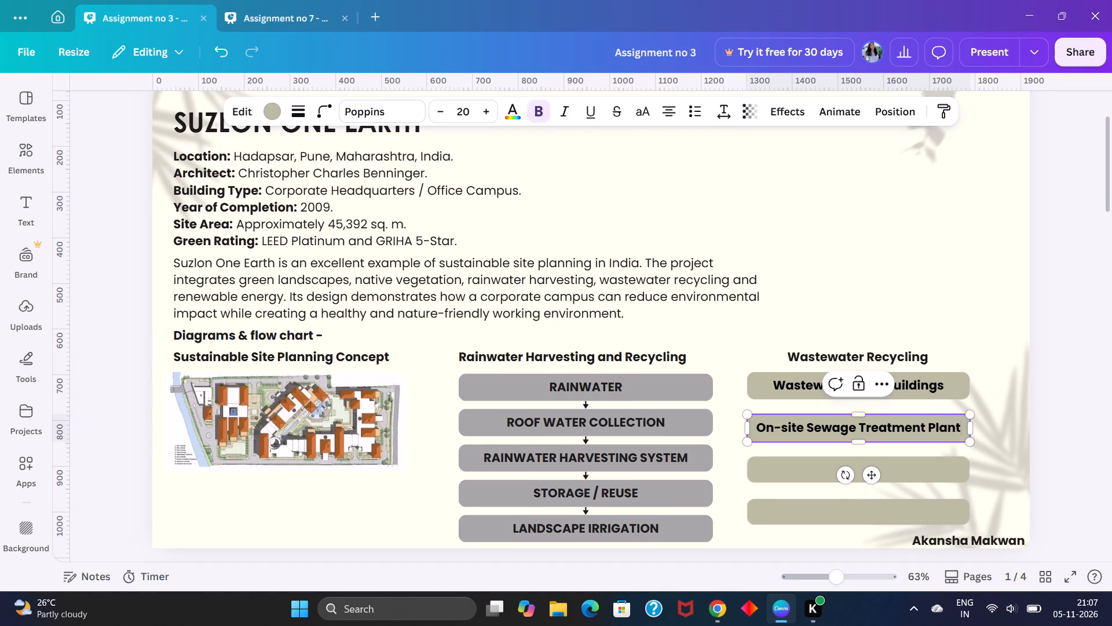
Copy "Treated / recycled water" from the ChatGPT wastewater diagram into the third beige bar in Canva.
left_click(716, 616)
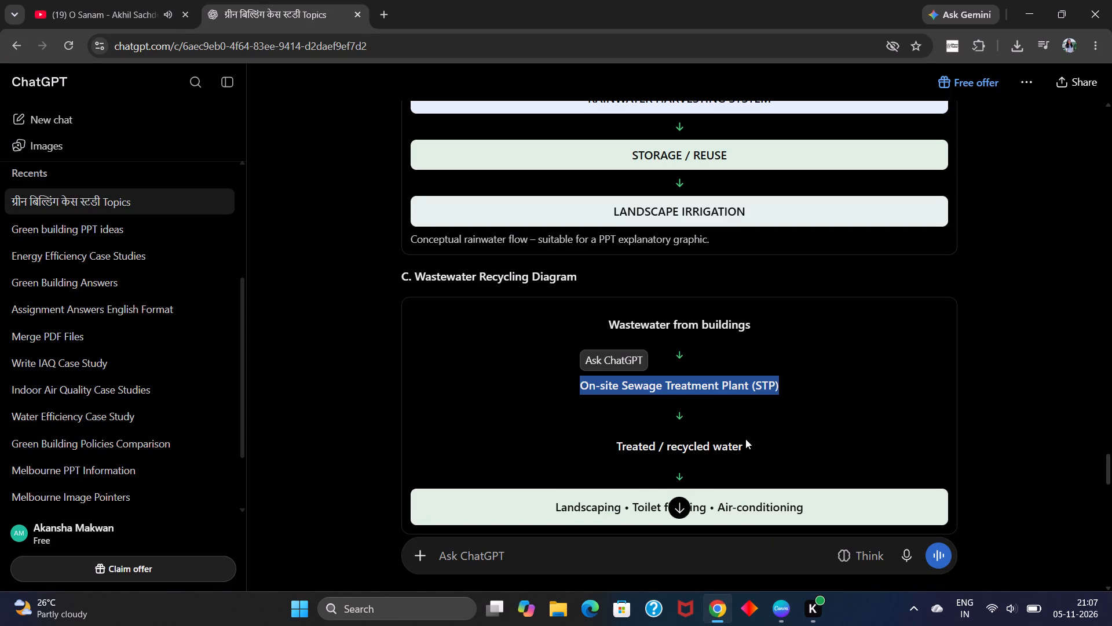
left_click_drag(745, 439, 617, 447)
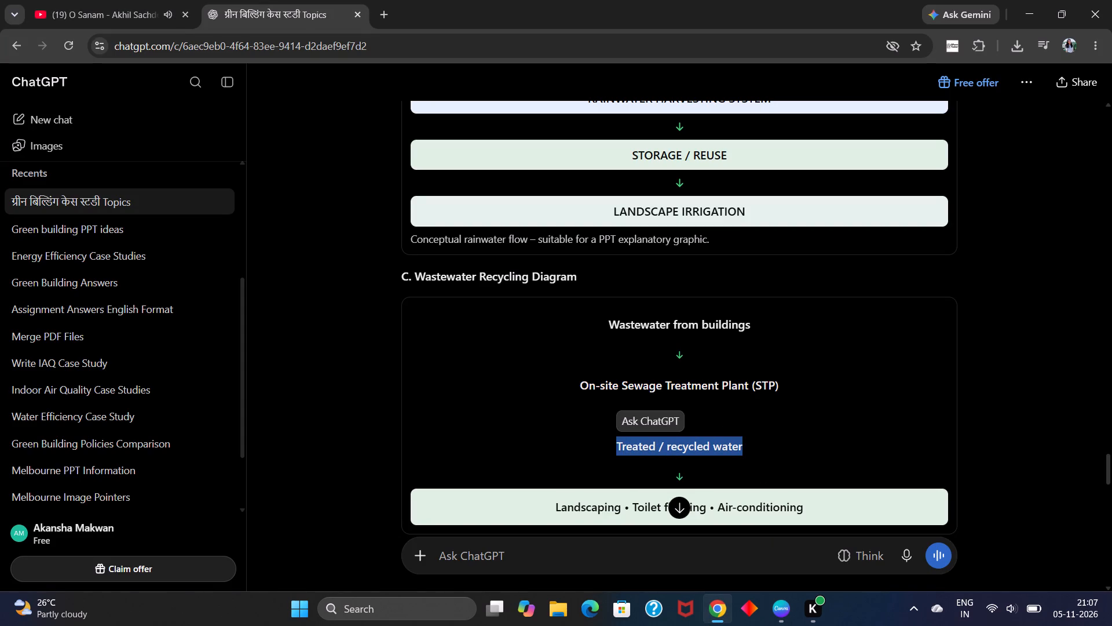
key("ctrl+c")
left_click(782, 607)
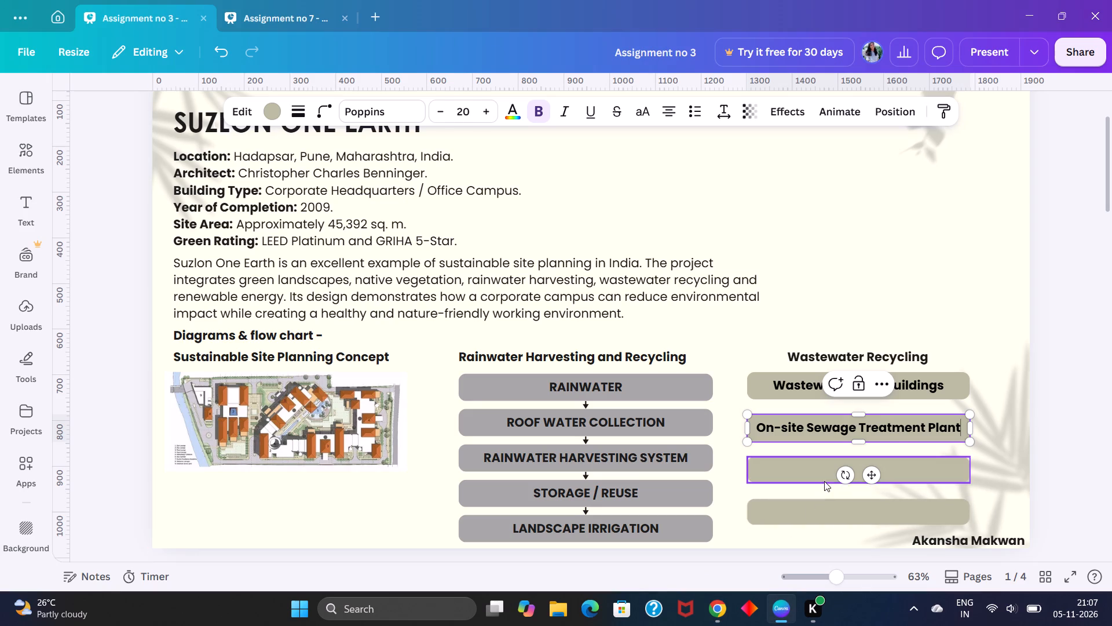
double_click(814, 473)
key("ctrl+v")
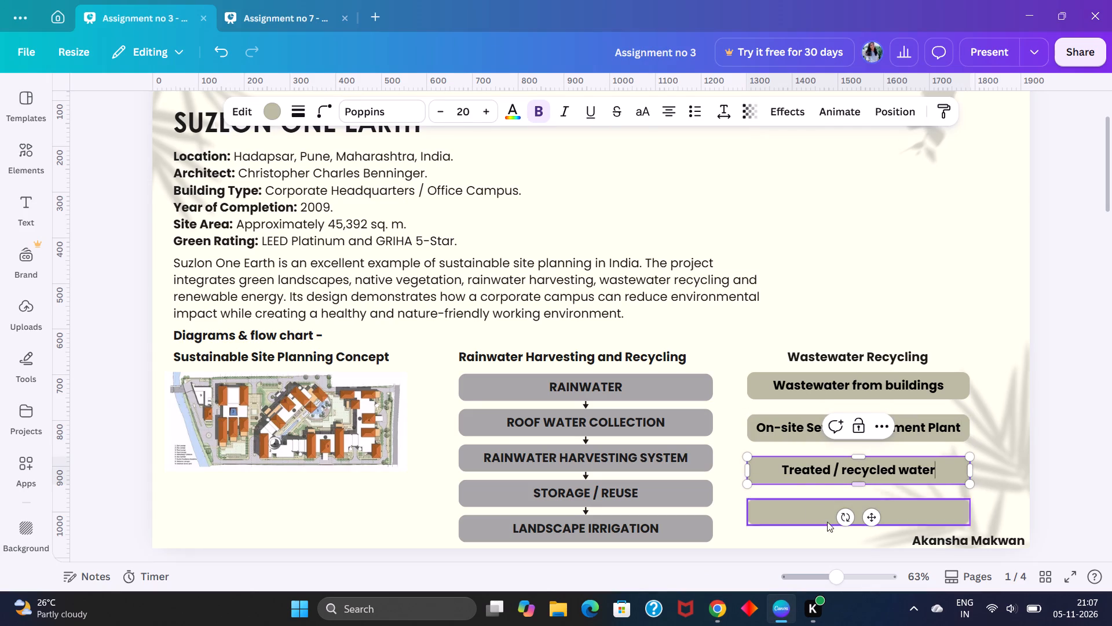
Copy "Landscaping • Toilet flushing • Air-conditioning" from the ChatGPT wastewater diagram into the fourth beige bar in Canva.
left_click(723, 618)
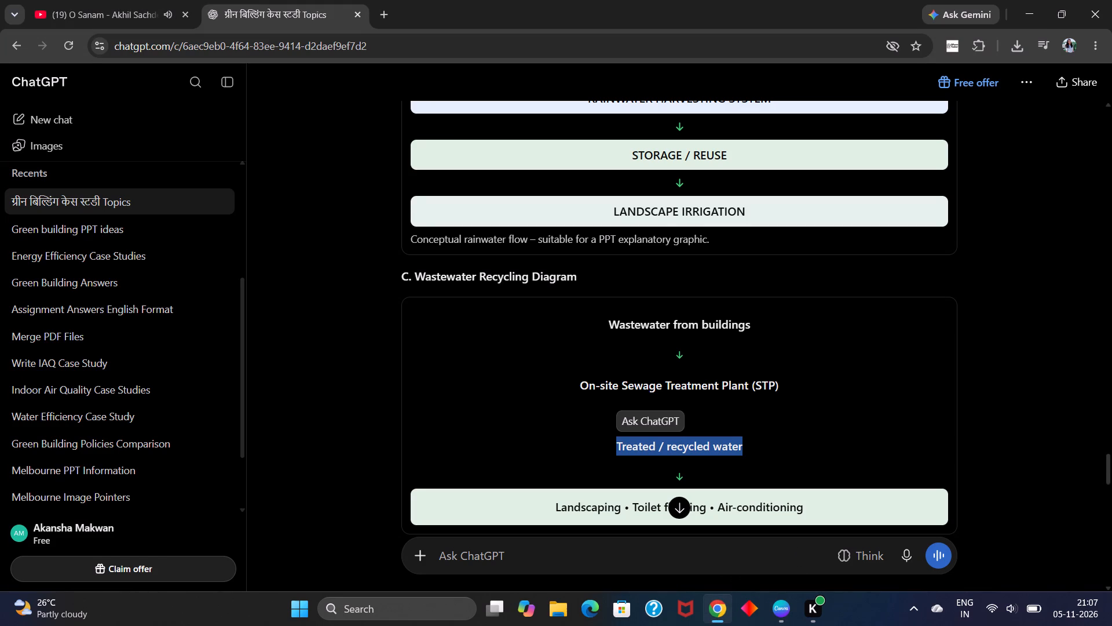
scroll(782, 511, "down", 1)
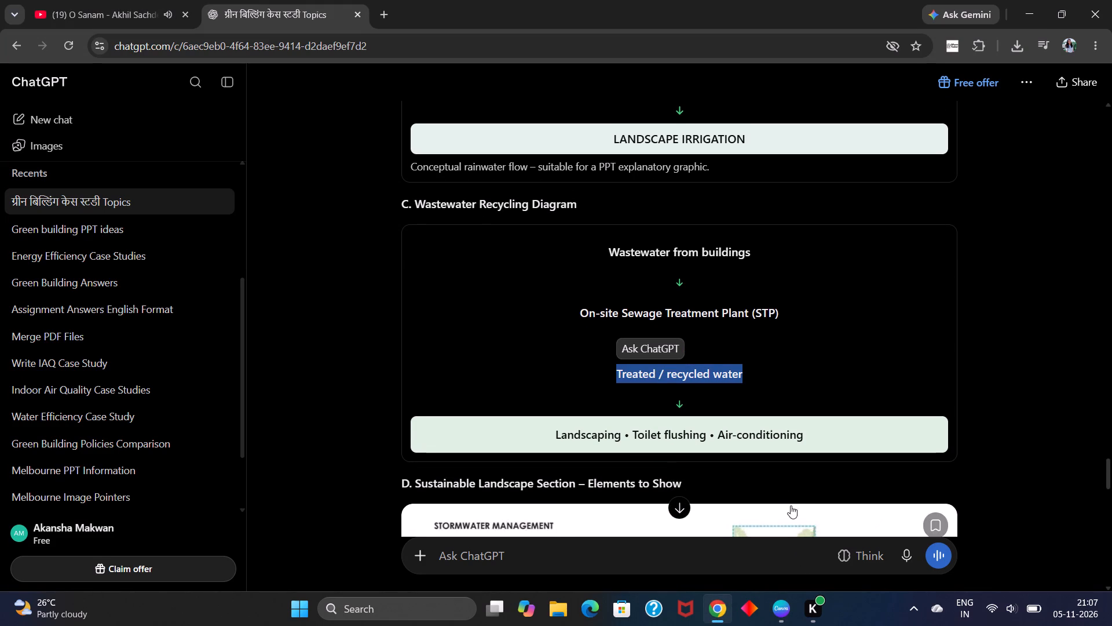
left_click_drag(822, 440, 536, 441)
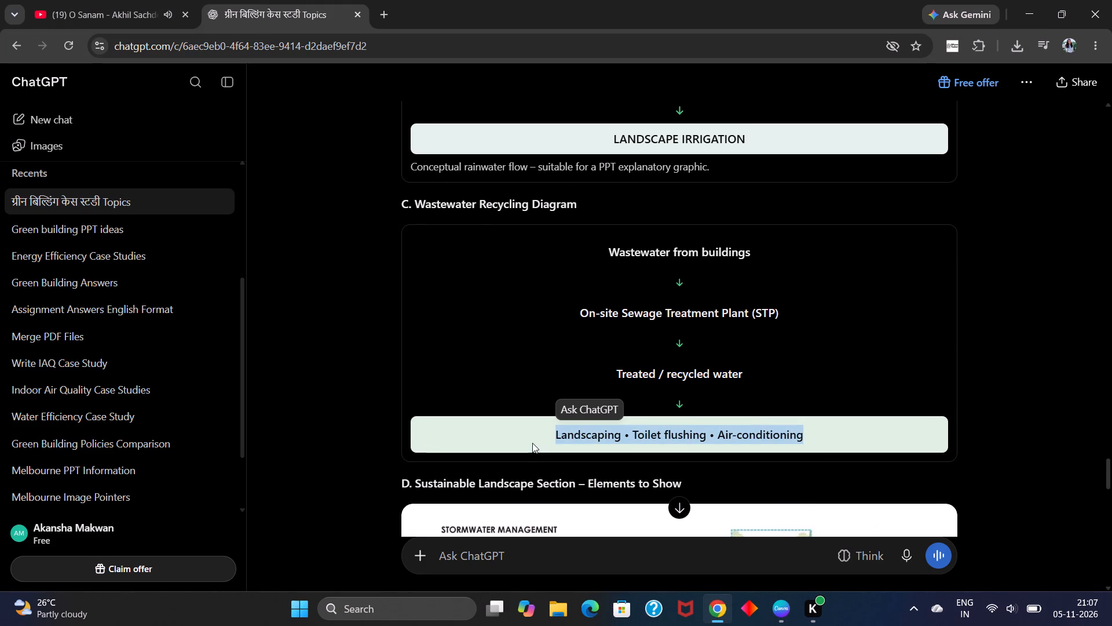
key("ctrl+c")
left_click(778, 614)
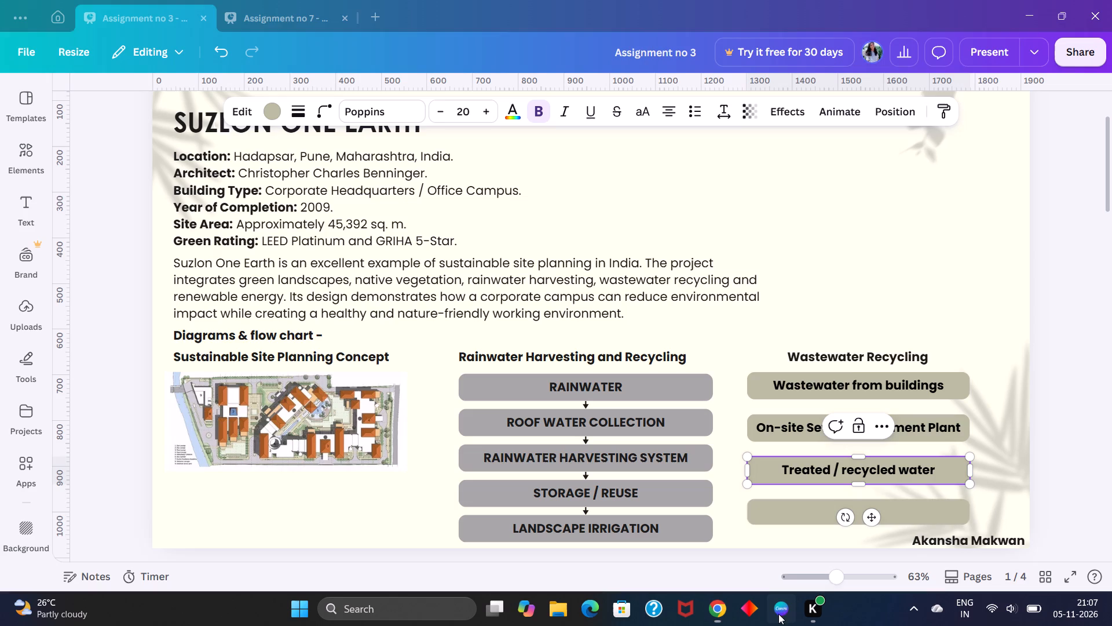
scroll(823, 504, "down", 1)
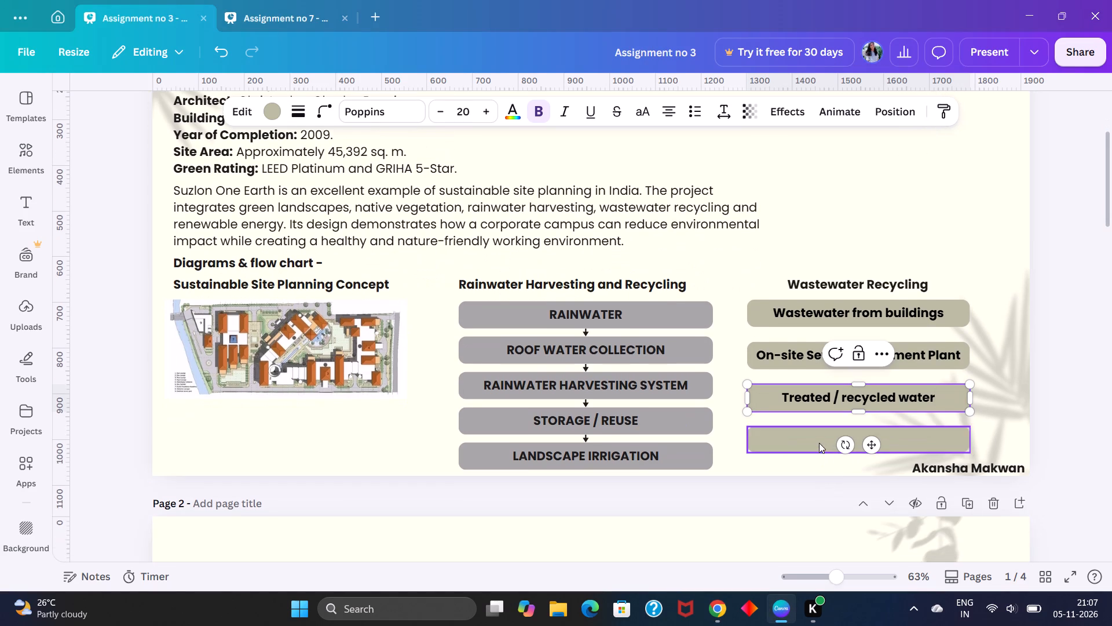
double_click(819, 443)
key("ctrl+v")
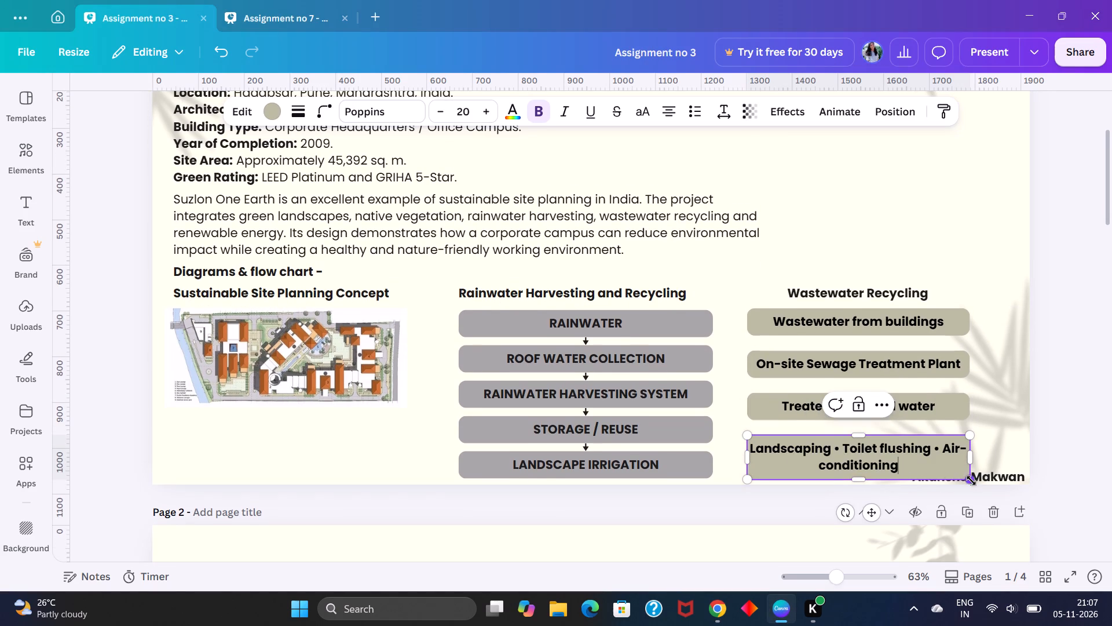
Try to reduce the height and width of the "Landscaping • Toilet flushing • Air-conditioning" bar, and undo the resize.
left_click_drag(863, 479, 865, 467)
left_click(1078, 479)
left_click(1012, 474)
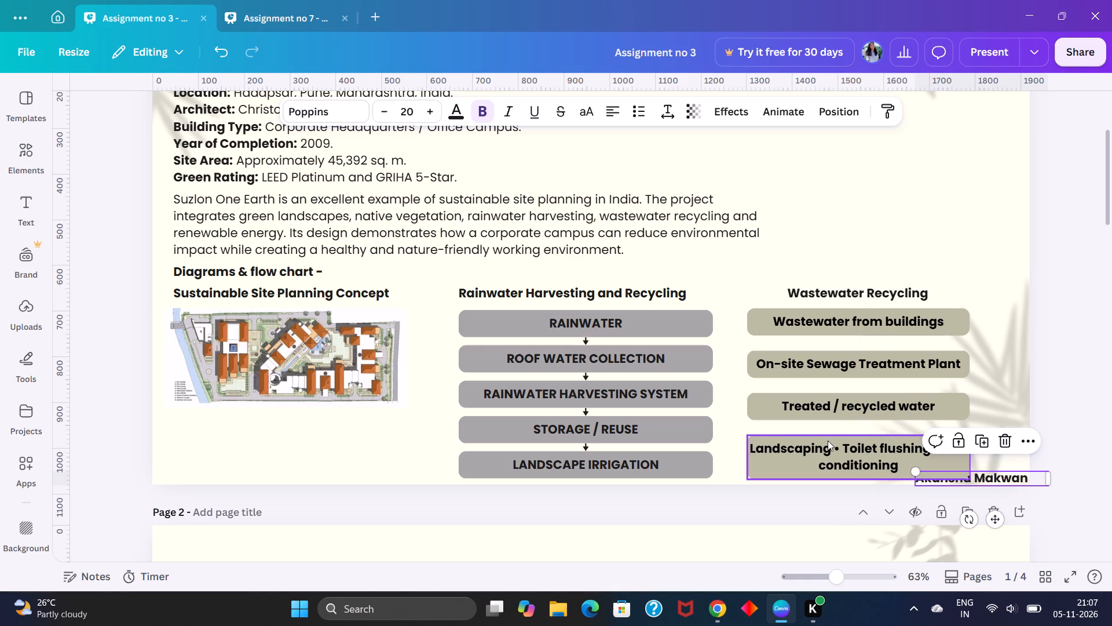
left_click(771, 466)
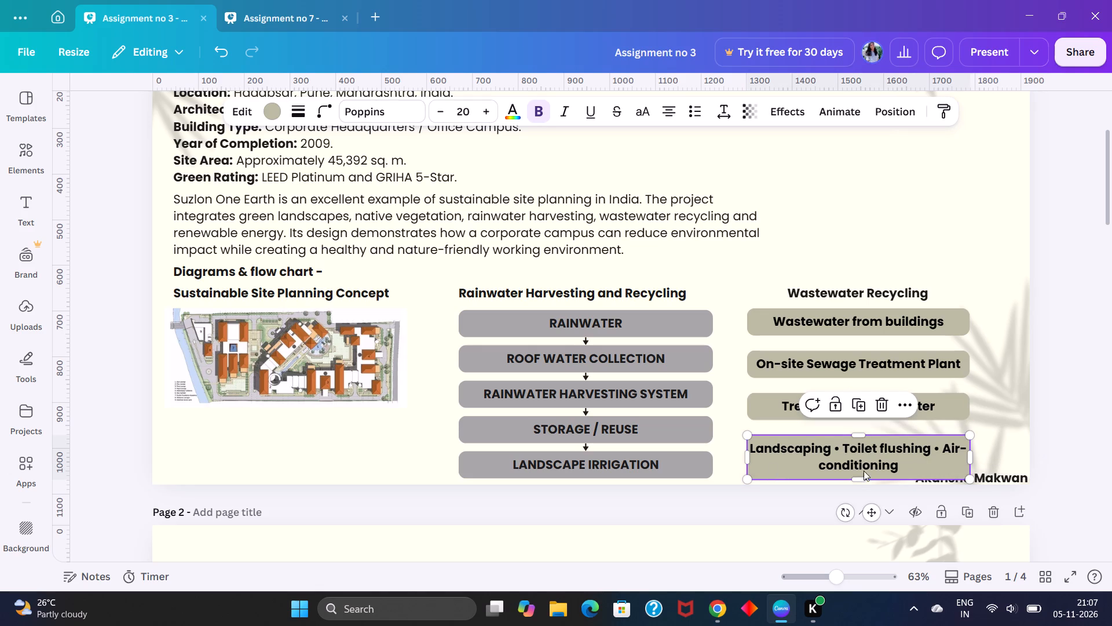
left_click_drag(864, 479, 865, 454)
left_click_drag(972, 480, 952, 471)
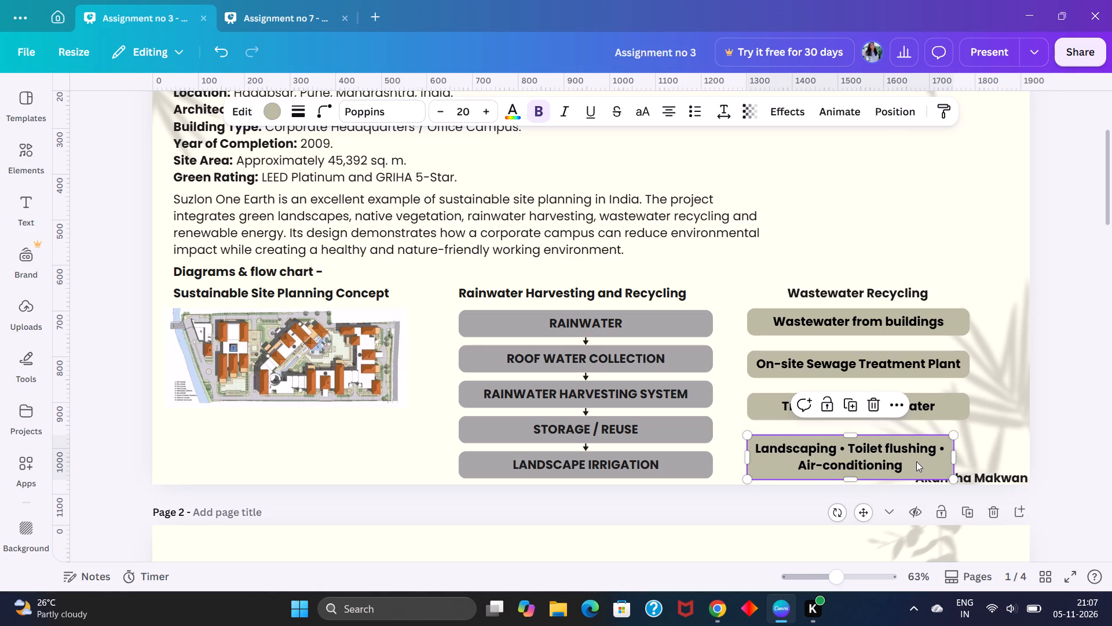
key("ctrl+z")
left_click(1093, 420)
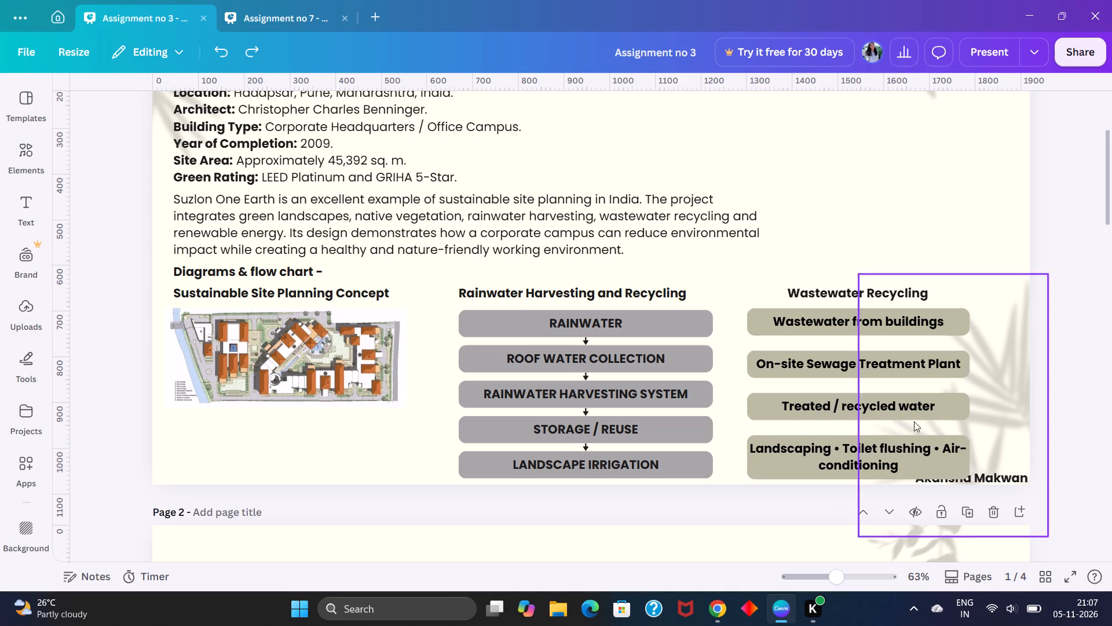
Duplicate the arrow below the RAINWATER bar and place the copy between "Wastewater from buildings" and "On-site Sewage Treatment Plant".
left_click(581, 339)
left_click(586, 341)
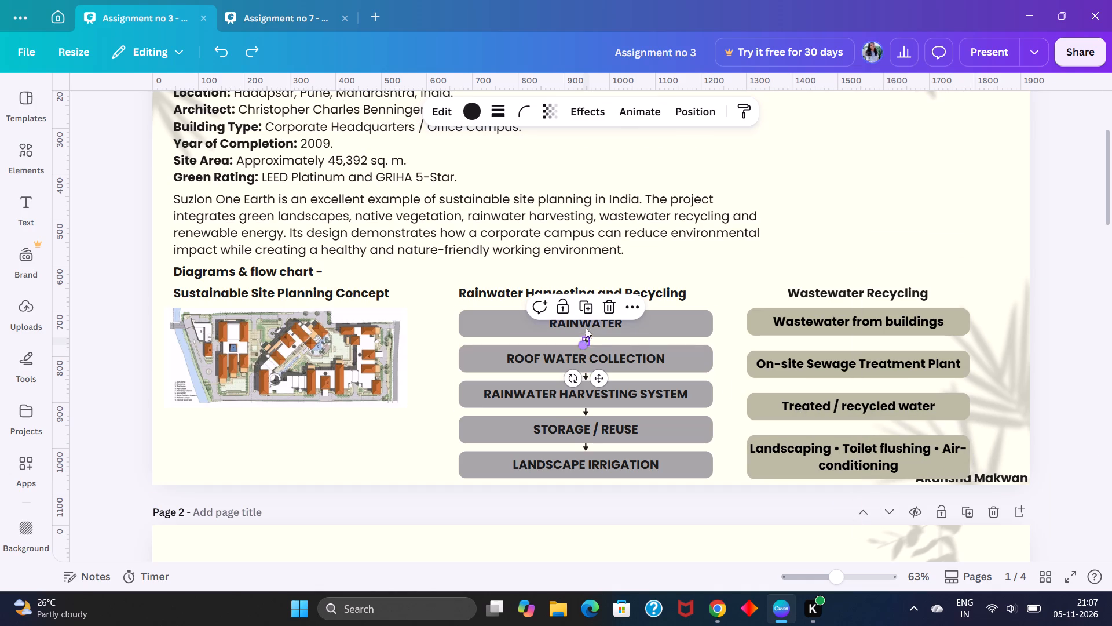
left_click(588, 318)
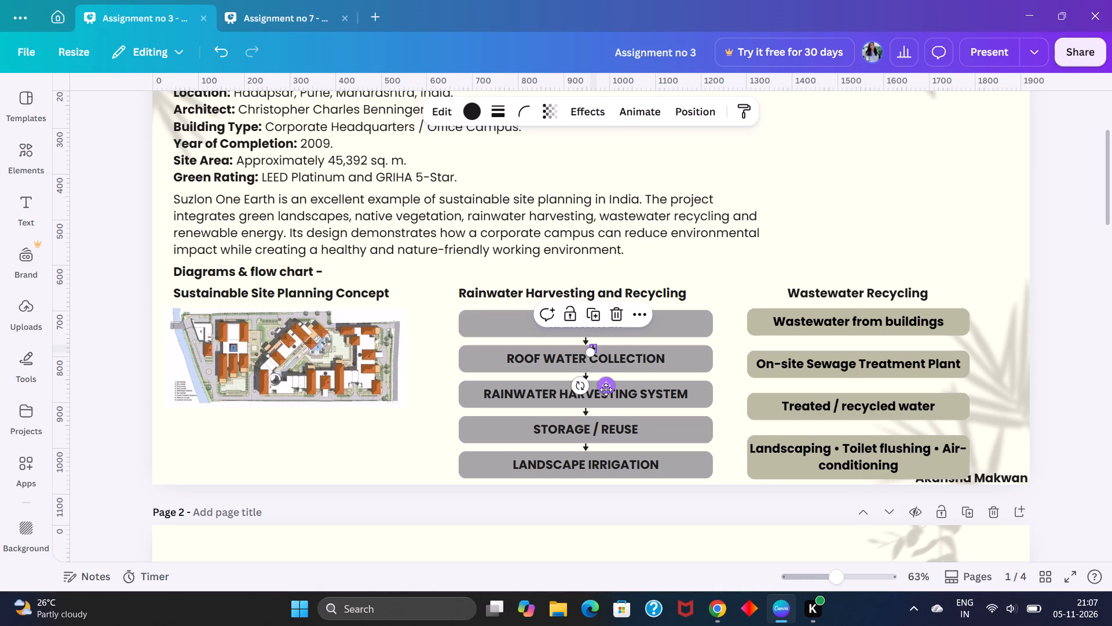
left_click_drag(607, 387, 876, 385)
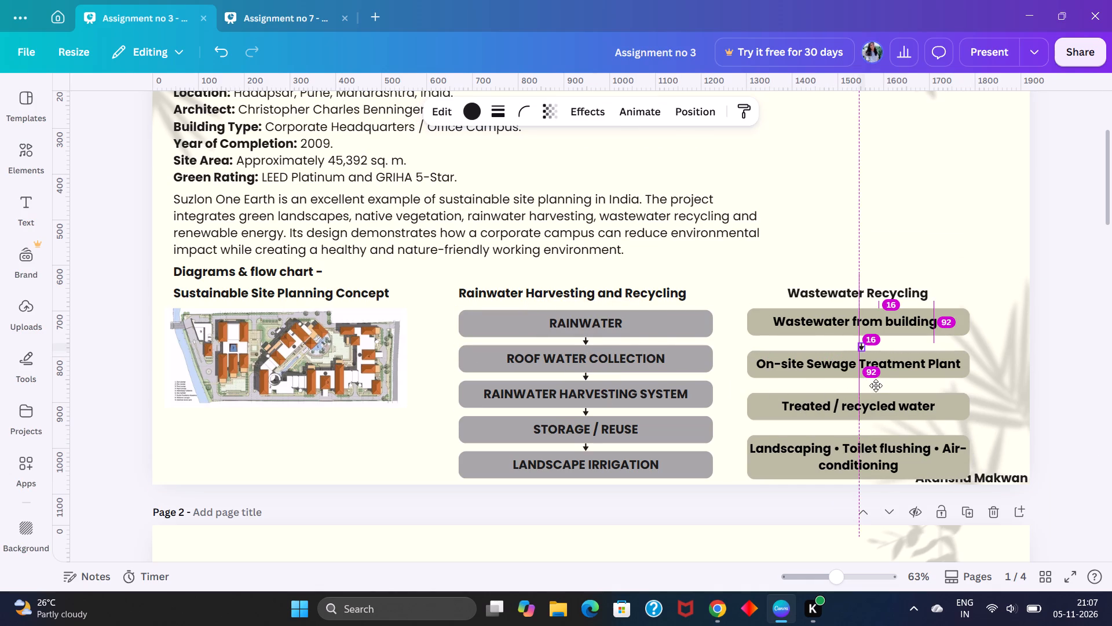
left_click_drag(876, 385, 875, 379)
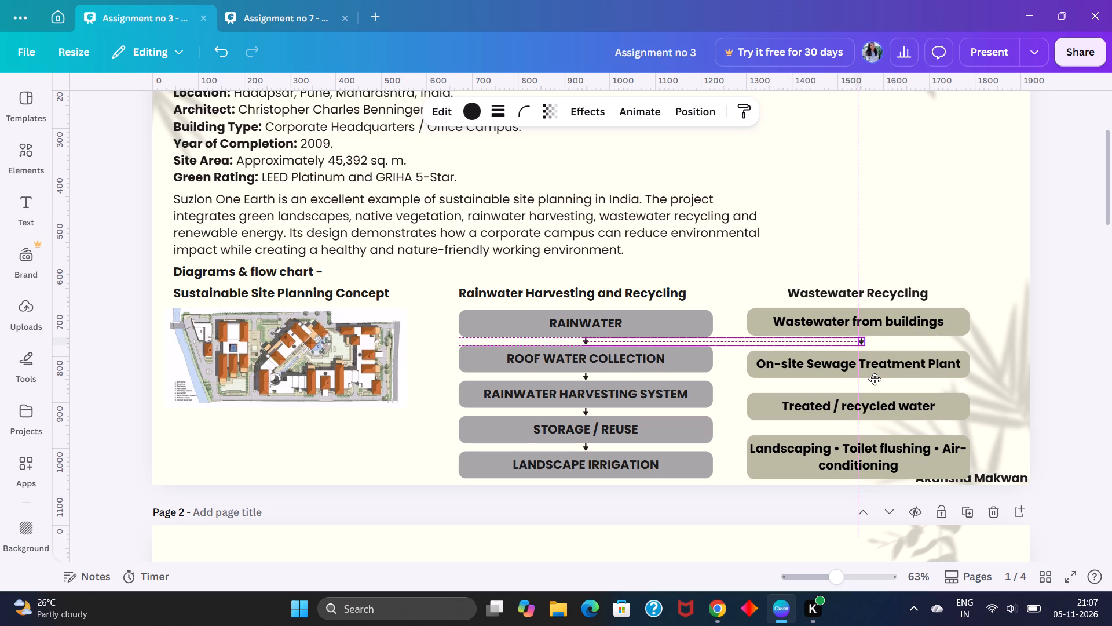
left_click_drag(875, 379, 873, 376)
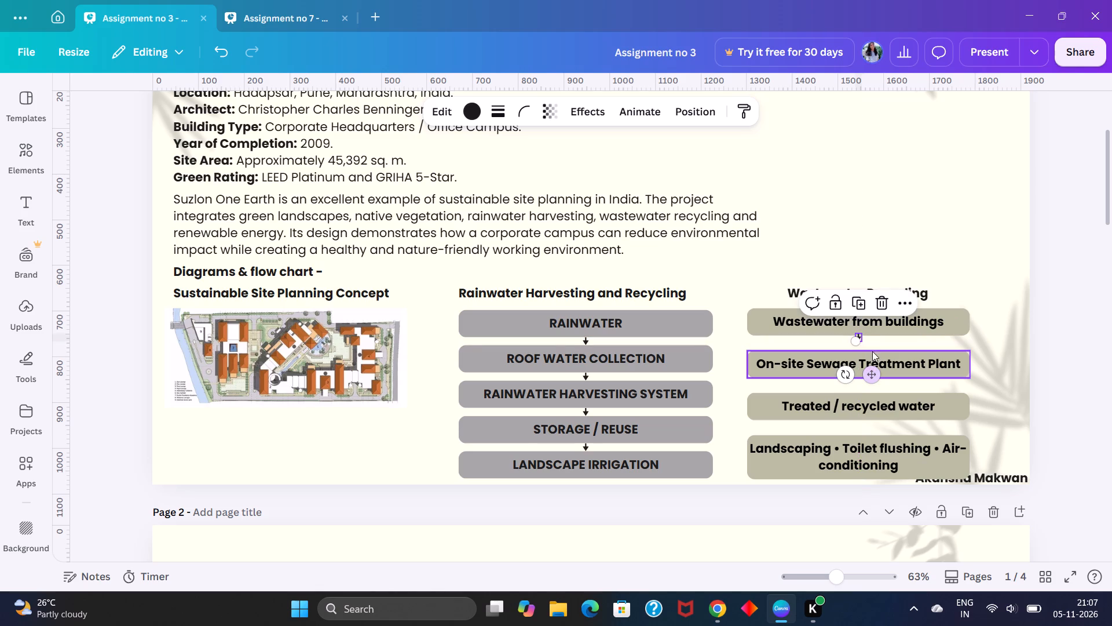
Fine-position the copied arrow so it is centred directly beneath the "Wastewater from buildings" bar, touching its lower edge.
scroll(899, 333, "up", 1)
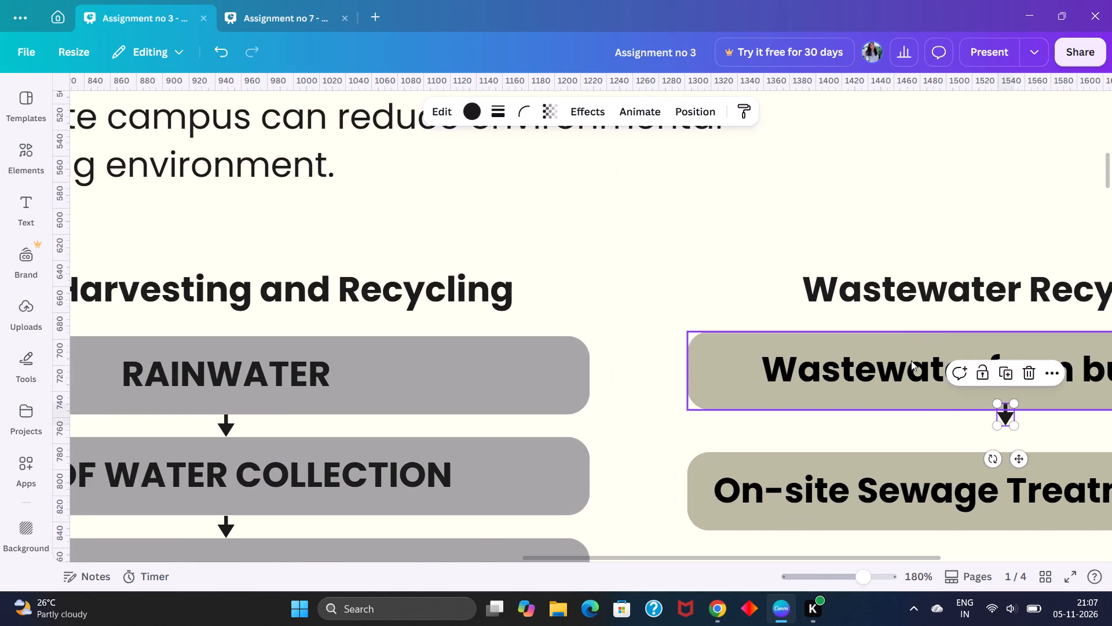
scroll(970, 412, "down", 1)
middle_click_drag(1026, 421, 919, 443)
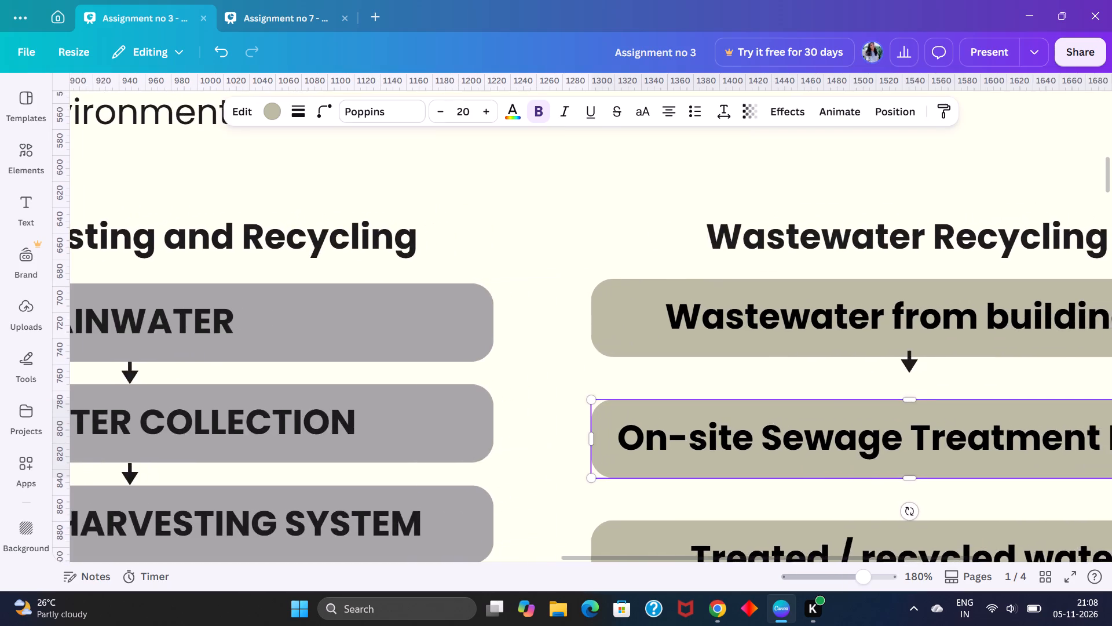
middle_click_drag(919, 443, 616, 482)
left_click(1052, 390)
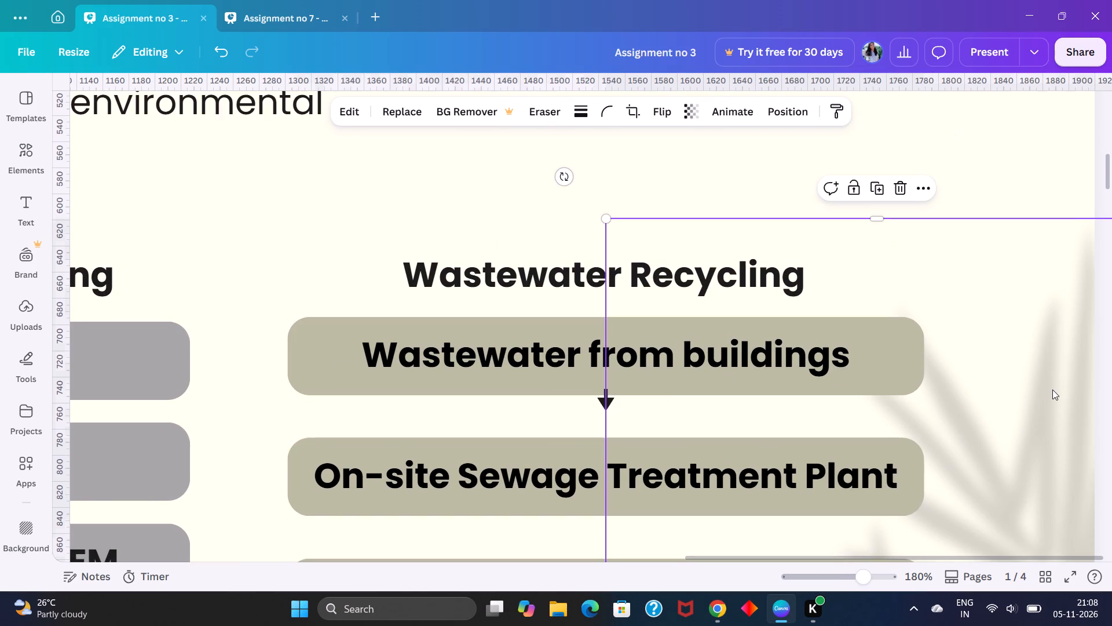
left_click(477, 228)
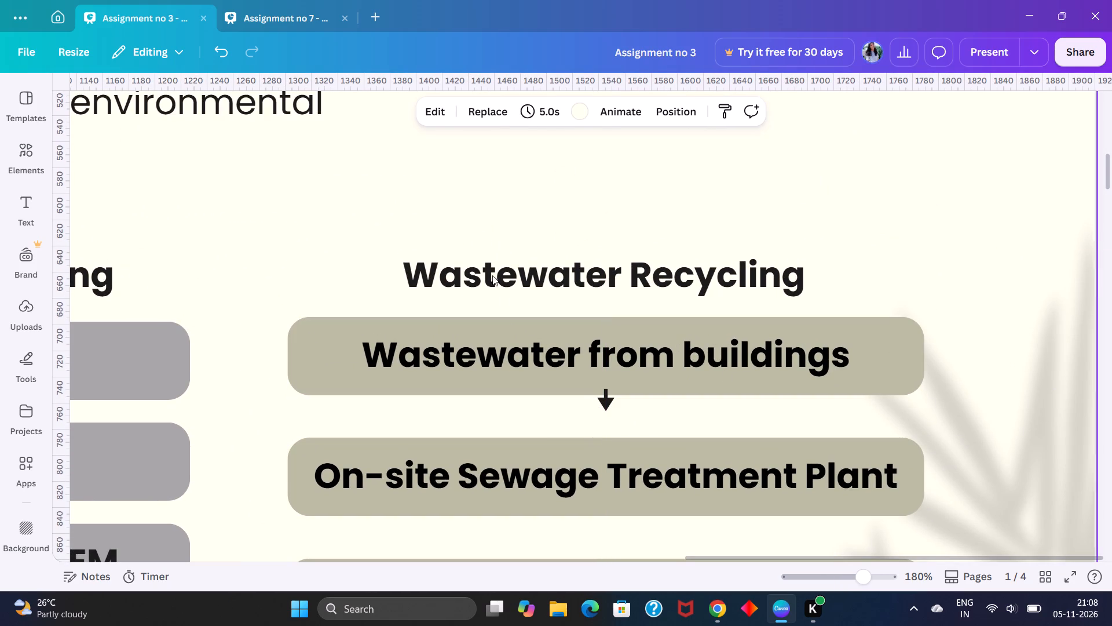
left_click(606, 406)
left_click_drag(616, 441, 616, 447)
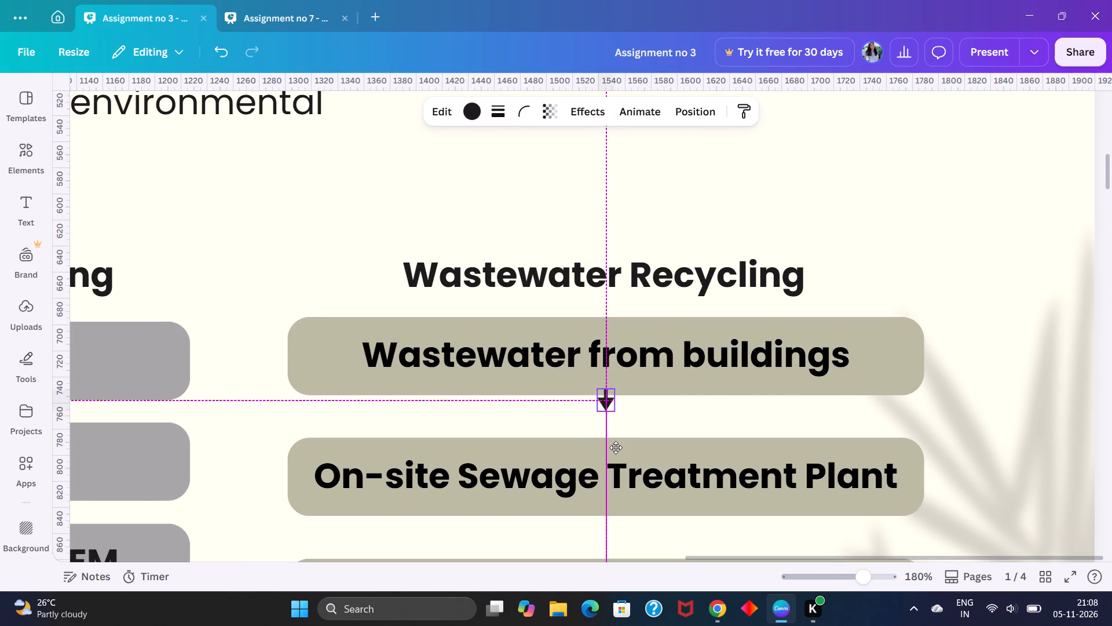
left_click_drag(616, 447, 613, 447)
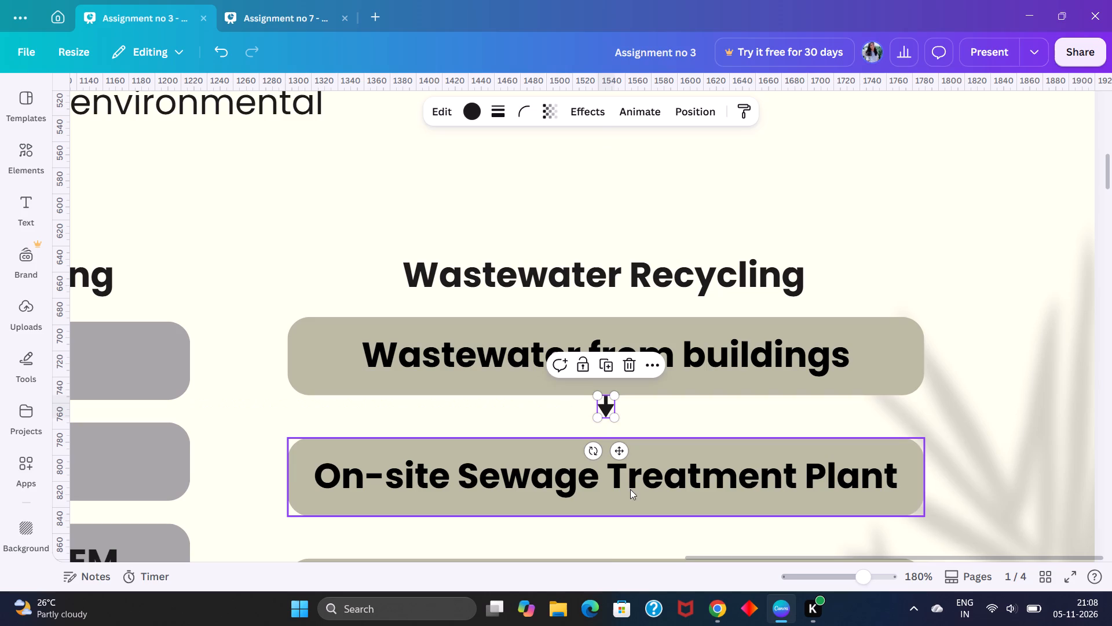
Move the "On-site Sewage Treatment Plant" bar up to just below the arrow, keeping it centred with the bar above.
left_click_drag(633, 500, 632, 482)
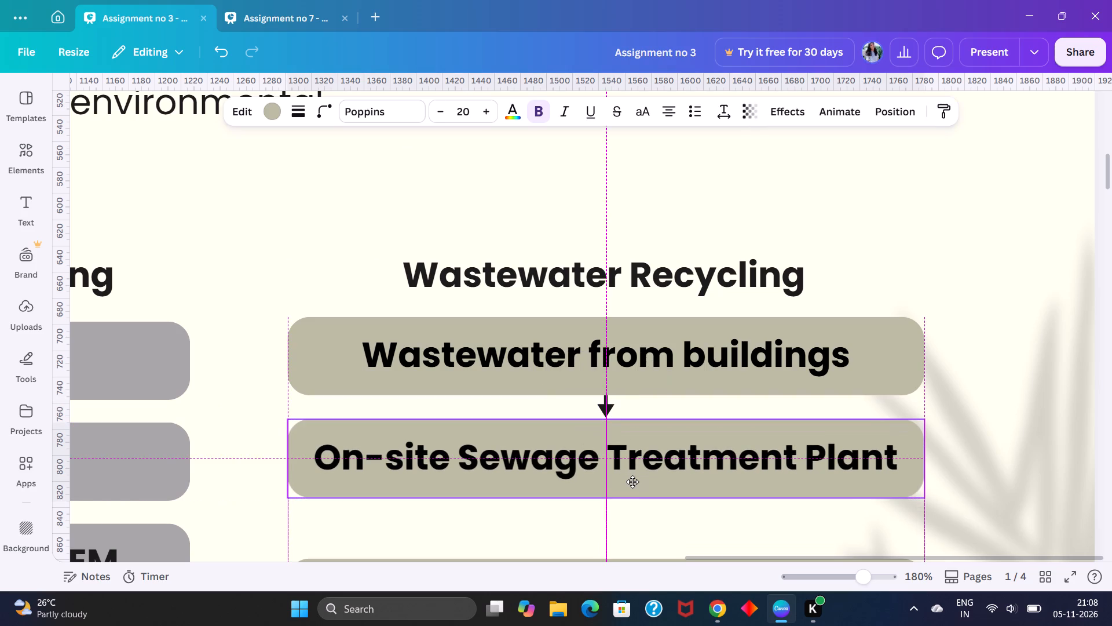
left_click_drag(632, 482, 632, 481)
Duplicate the arrow and place the copy centred directly beneath the "On-site Sewage Treatment Plant" bar.
scroll(632, 481, "down", 3)
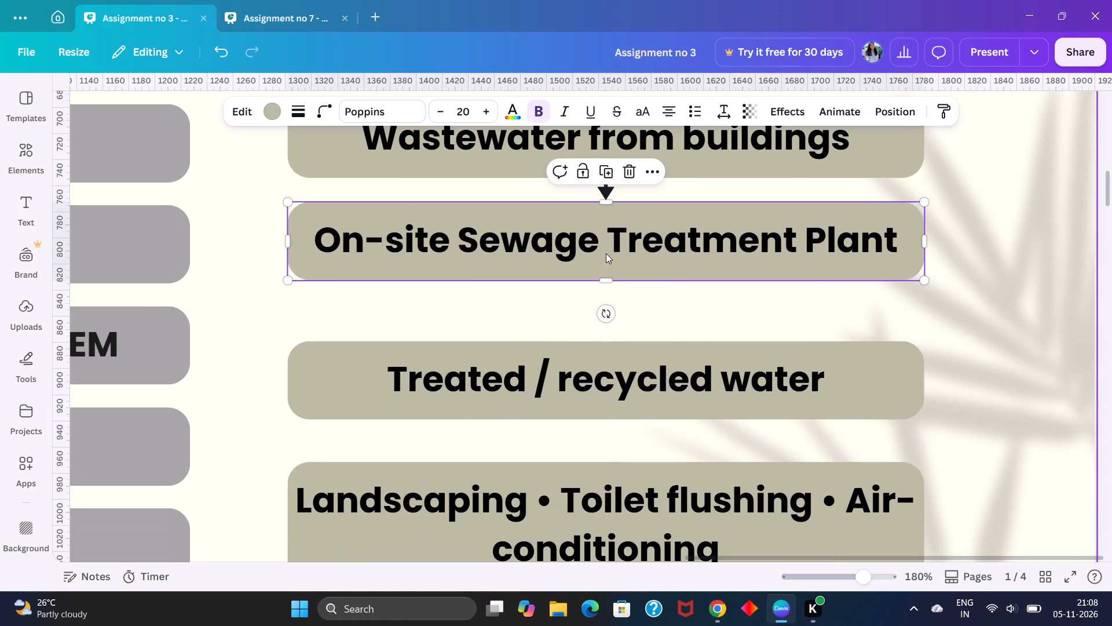
left_click(610, 195)
left_click(606, 149)
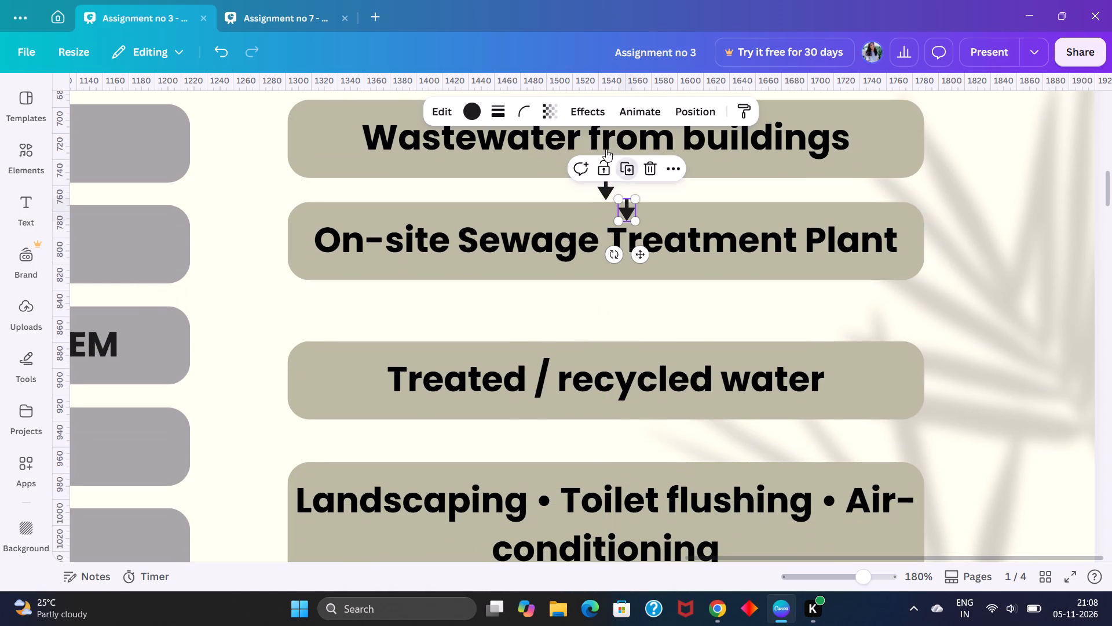
left_click_drag(639, 251, 612, 323)
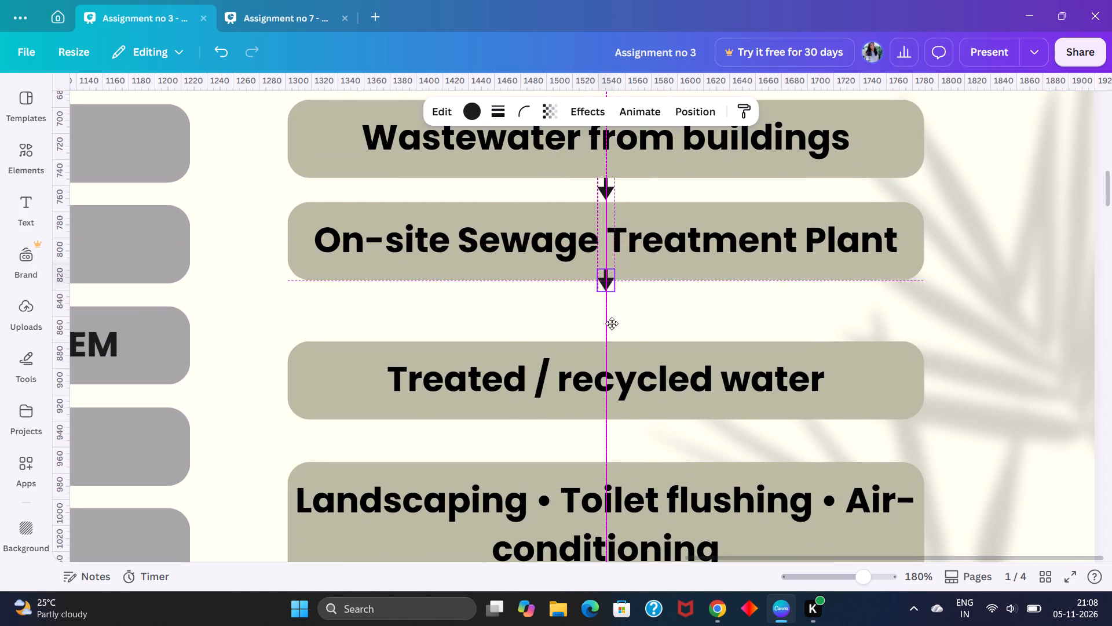
left_click_drag(612, 323, 617, 334)
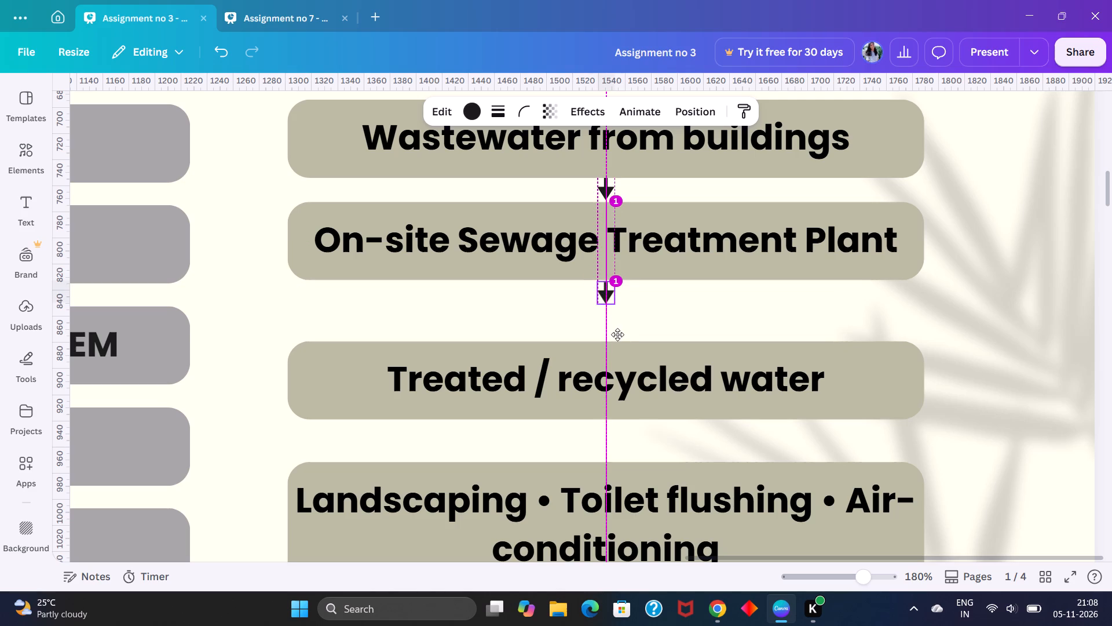
left_click_drag(617, 334, 617, 333)
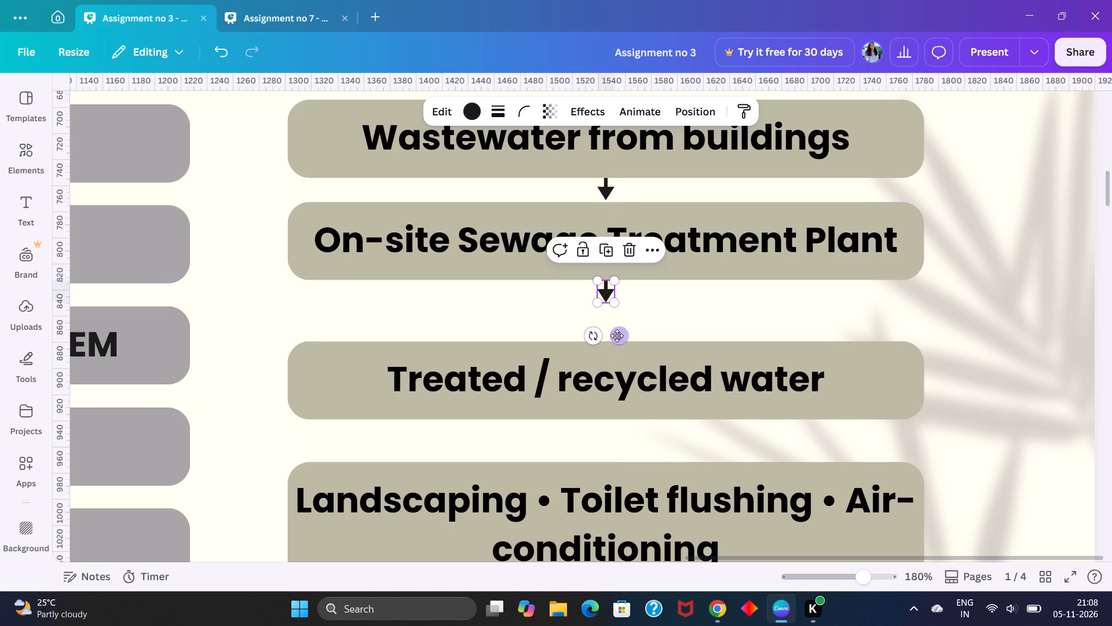
Move the "Treated / recycled water" bar up to just below the second arrow, aligned with the bars above.
left_click_drag(643, 406, 642, 370)
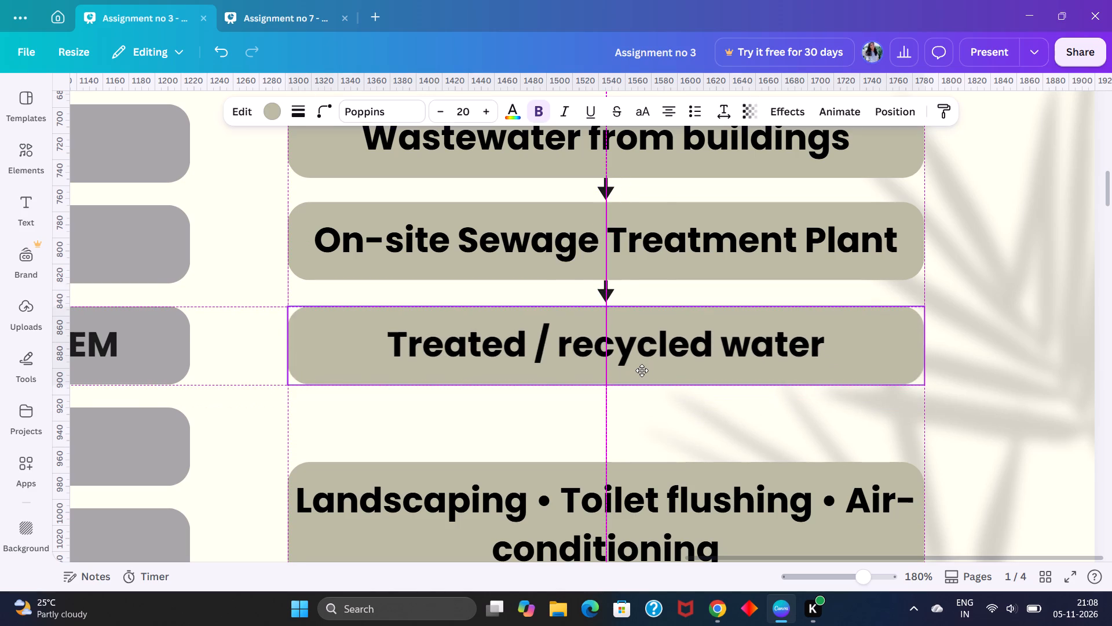
left_click_drag(642, 370, 642, 369)
Duplicate the second arrow to add a third one directly beneath the "Treated / recycled water" bar.
left_click(605, 301)
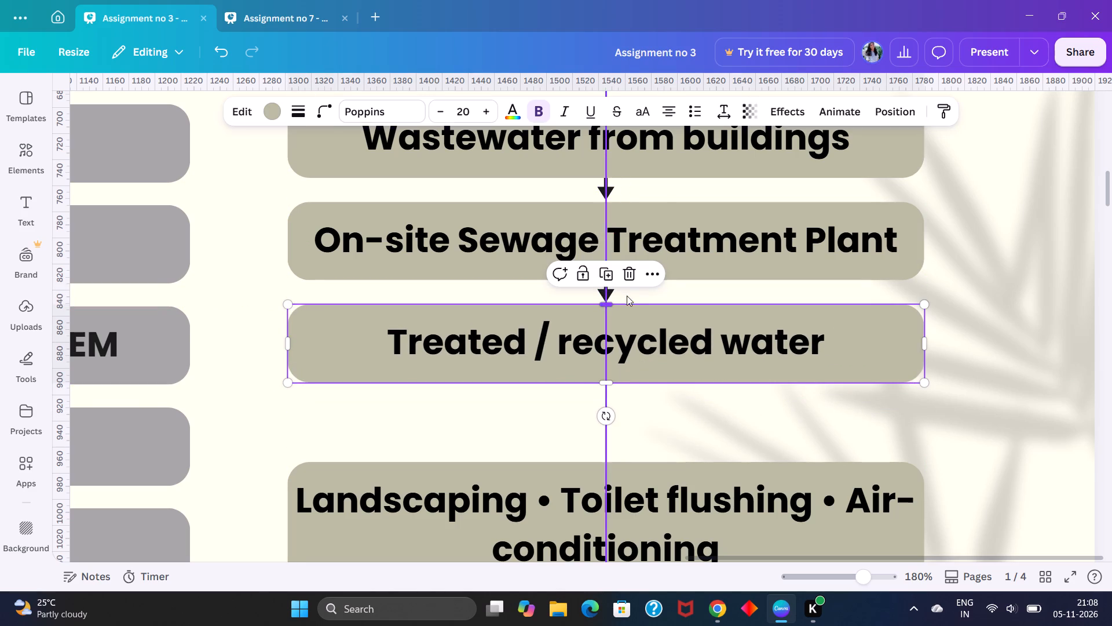
left_click(610, 293)
left_click(608, 252)
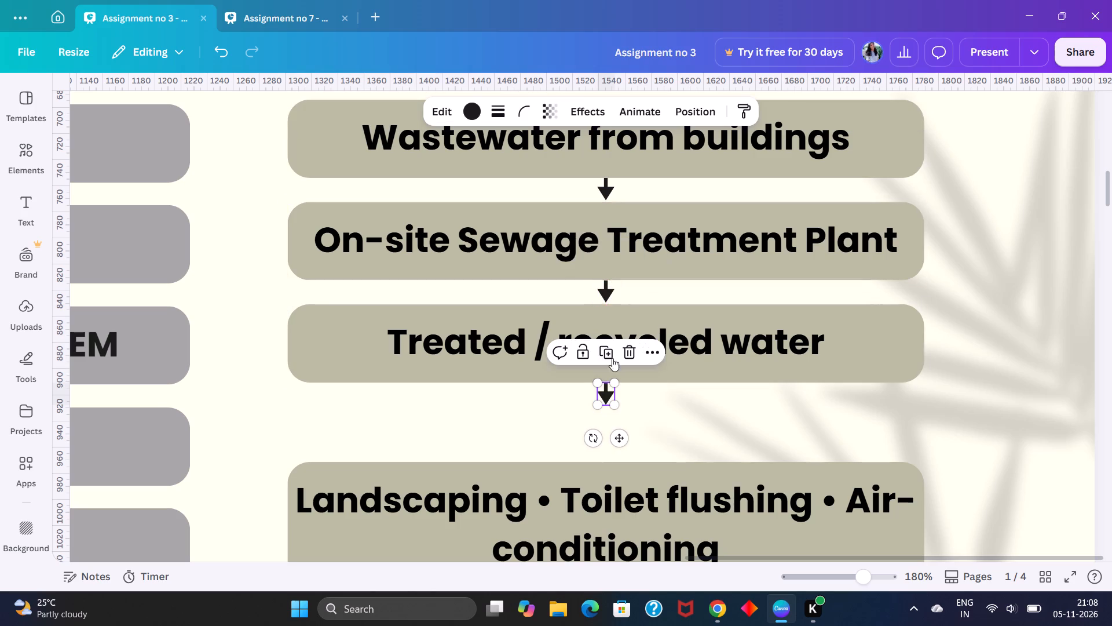
Move the "Landscaping • Toilet flushing • Air-conditioning" bar up to just below the third arrow, aligned with the other bars.
left_click_drag(637, 476, 634, 421)
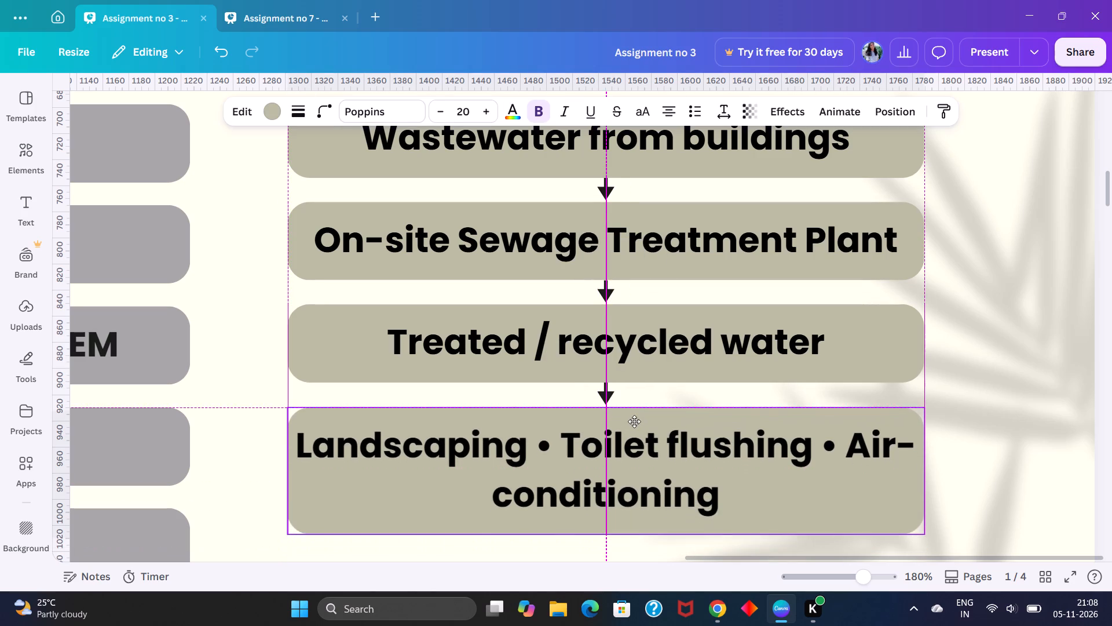
left_click_drag(634, 421, 635, 420)
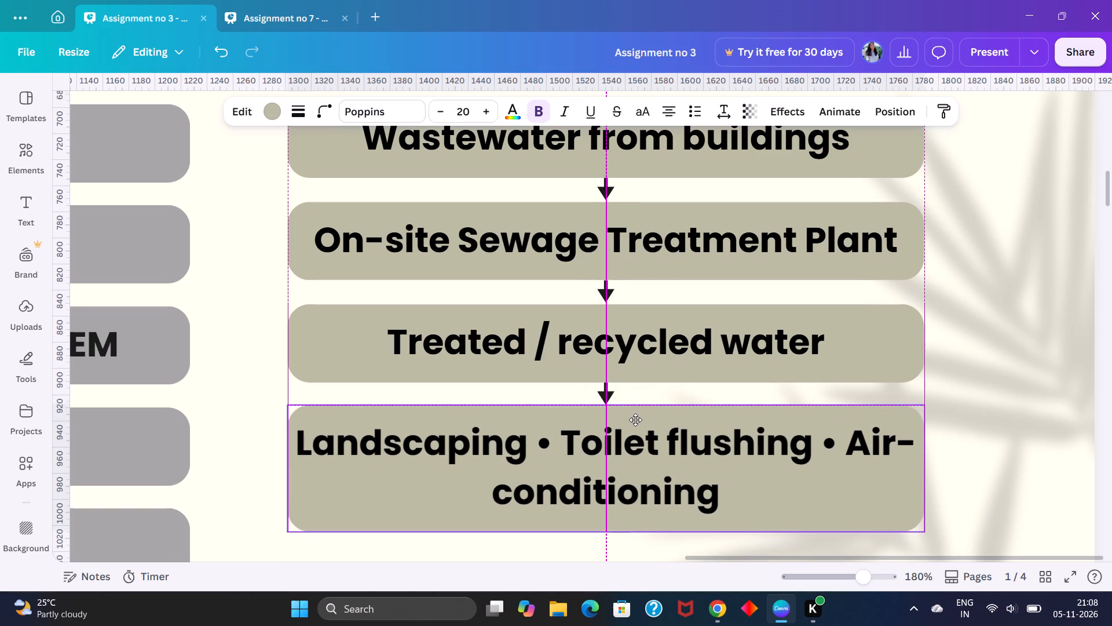
left_click_drag(635, 420, 636, 420)
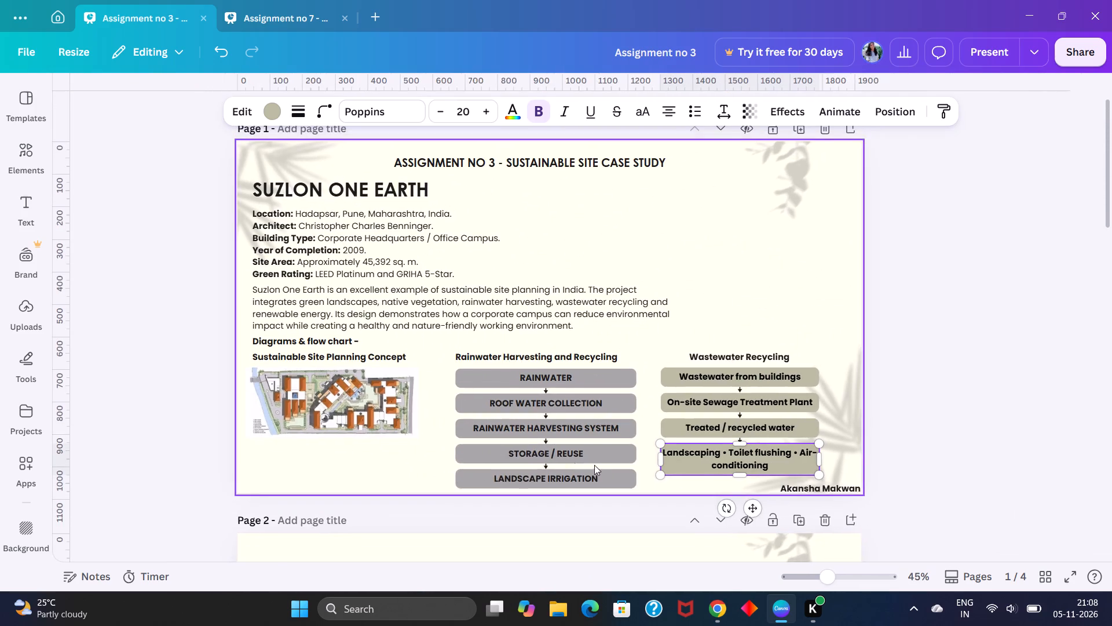
Group all bars and arrows of the Rainwater Harvesting and Recycling flow chart.
left_click(205, 435)
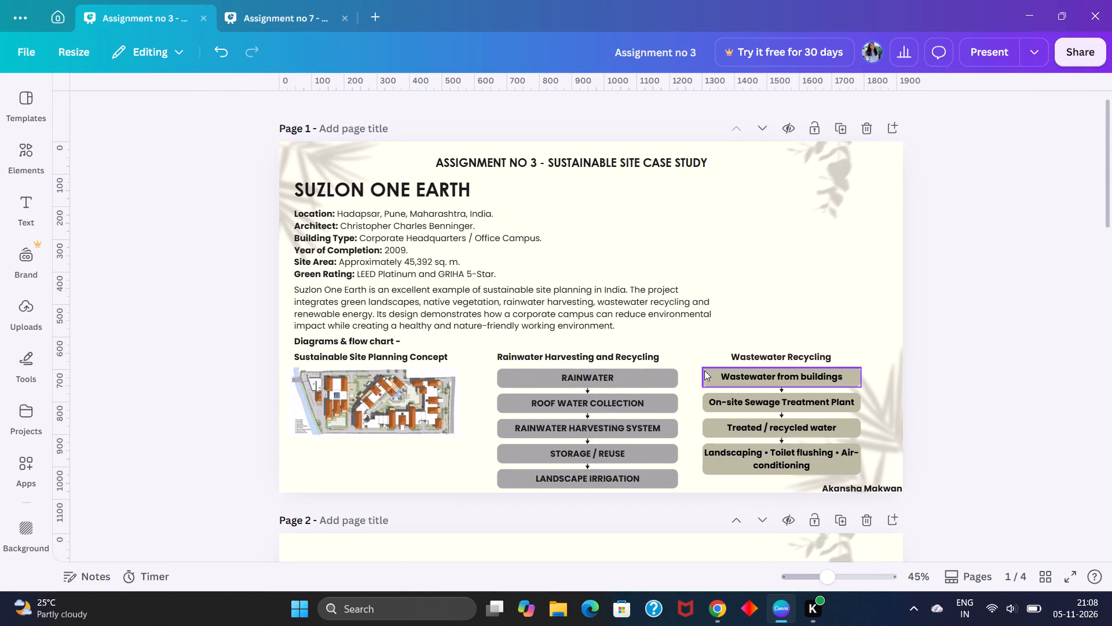
left_click_drag(690, 370, 569, 486)
left_click(546, 340)
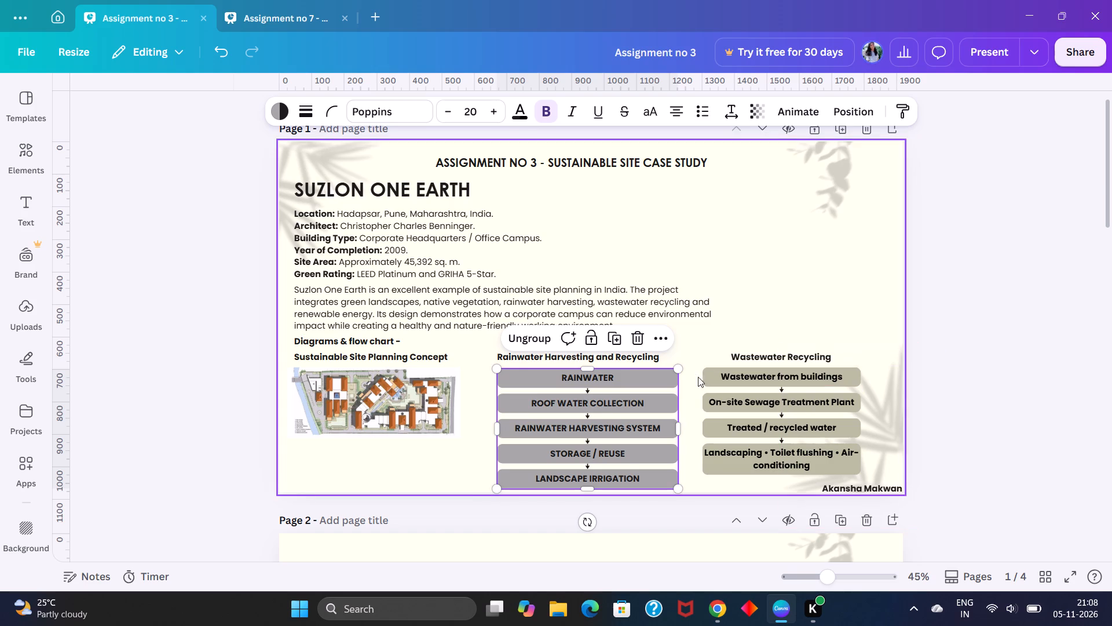
Group the four bars and three arrows of the Wastewater Recycling flow chart, leaving the background leaf image out.
left_click_drag(689, 372, 790, 451)
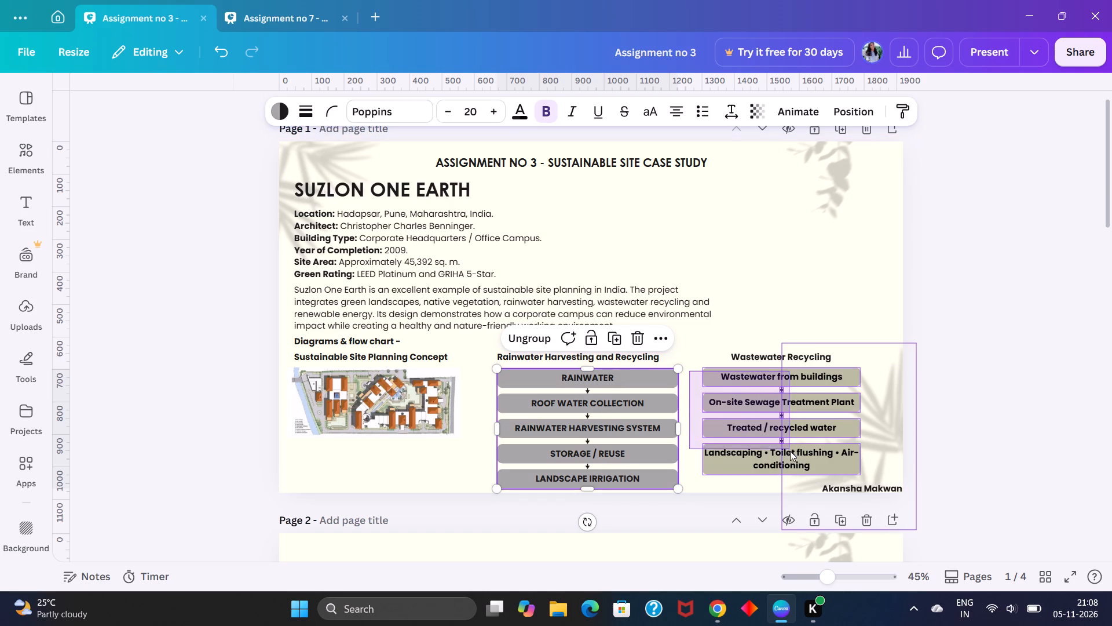
left_click_drag(790, 451, 789, 461)
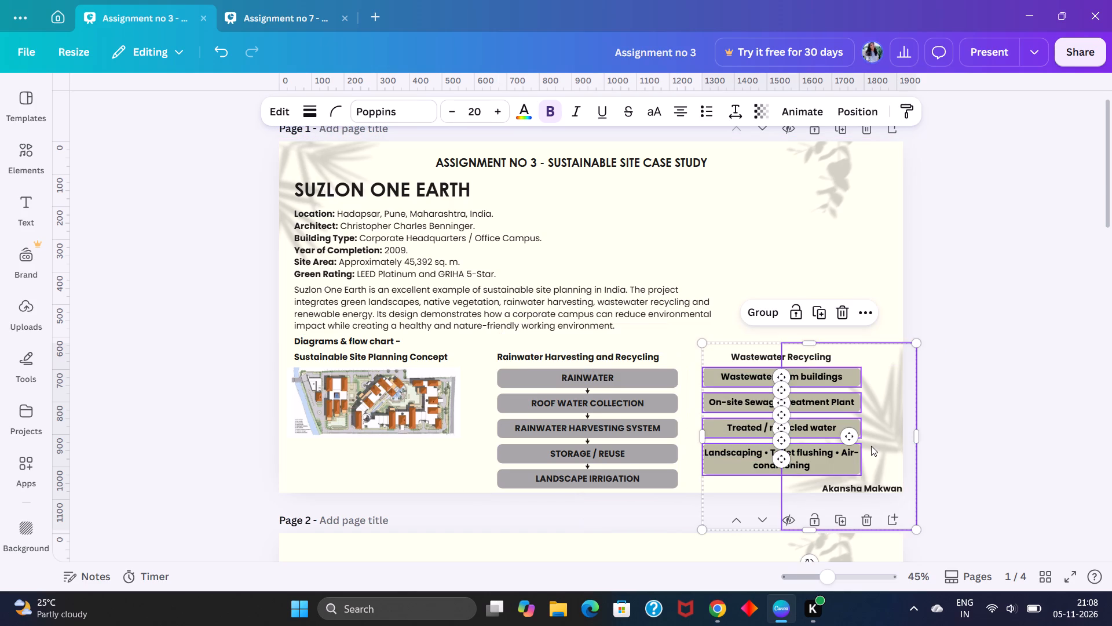
left_click(901, 425, "shift")
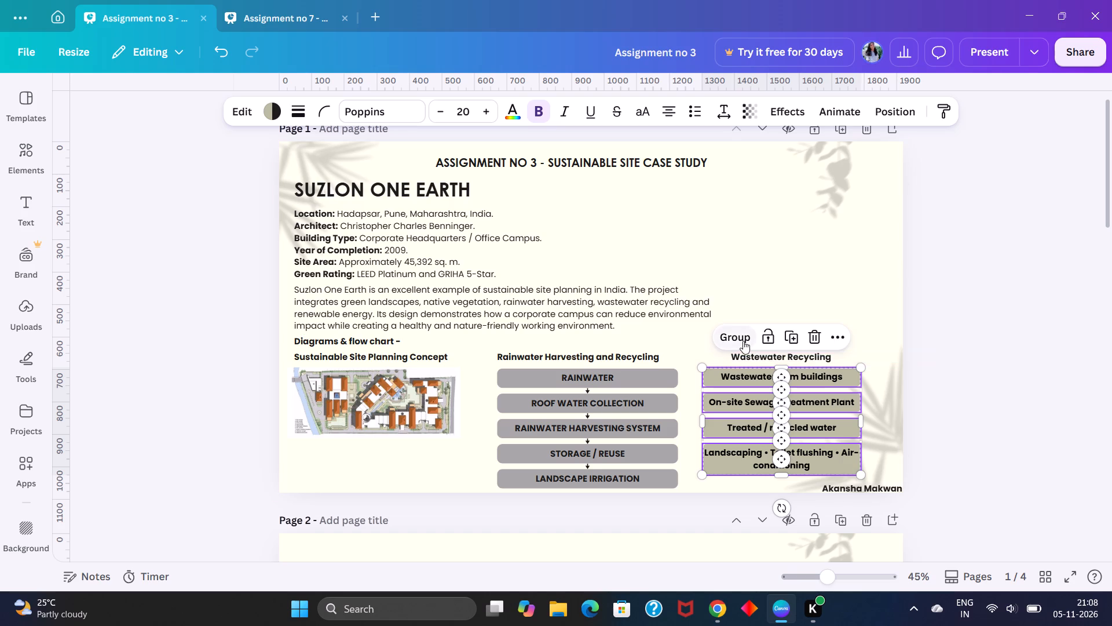
left_click(743, 341)
left_click(1012, 458)
Delete the "2. Water conservation" and "3. Sustainable building materials" text blocks from page 2.
scroll(672, 465, "down", 3)
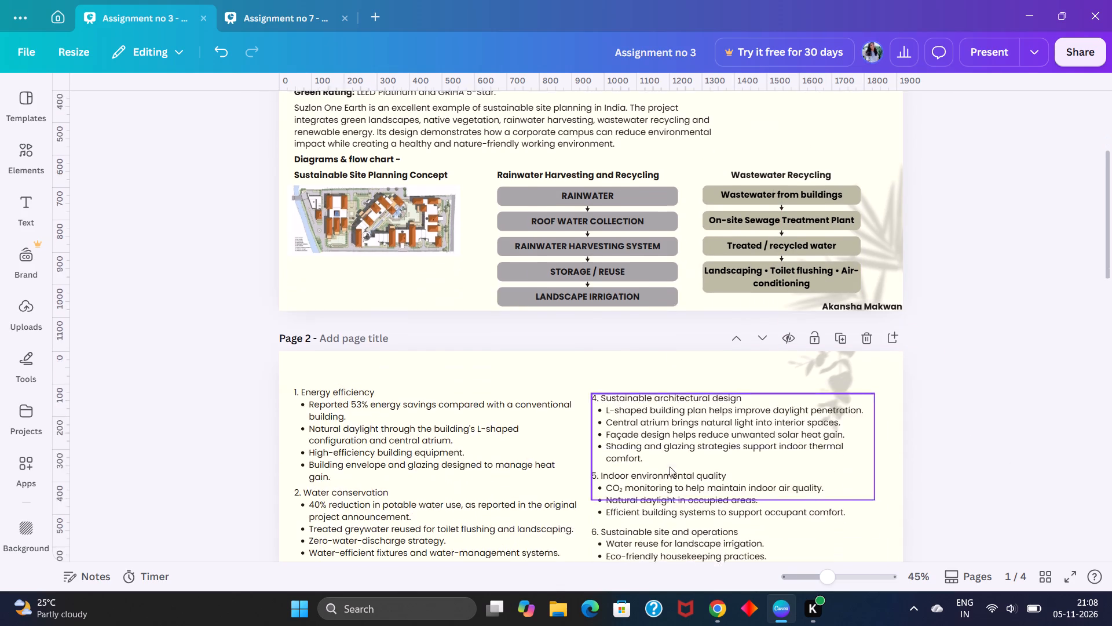
scroll(416, 435, "down", 2)
scroll(422, 330, "up", 4)
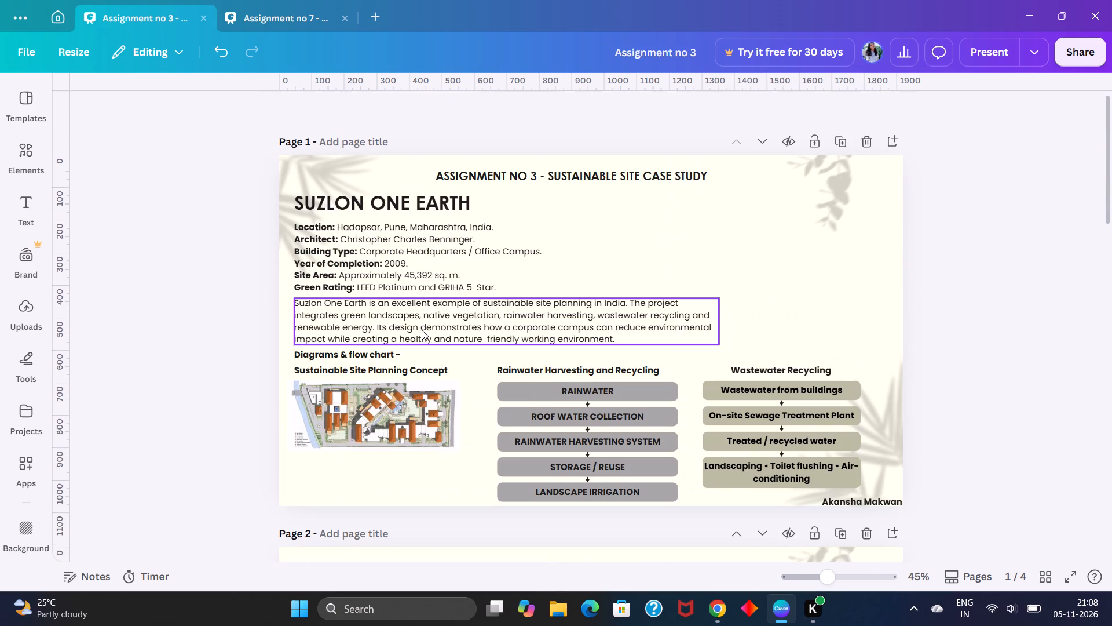
scroll(377, 356, "down", 2)
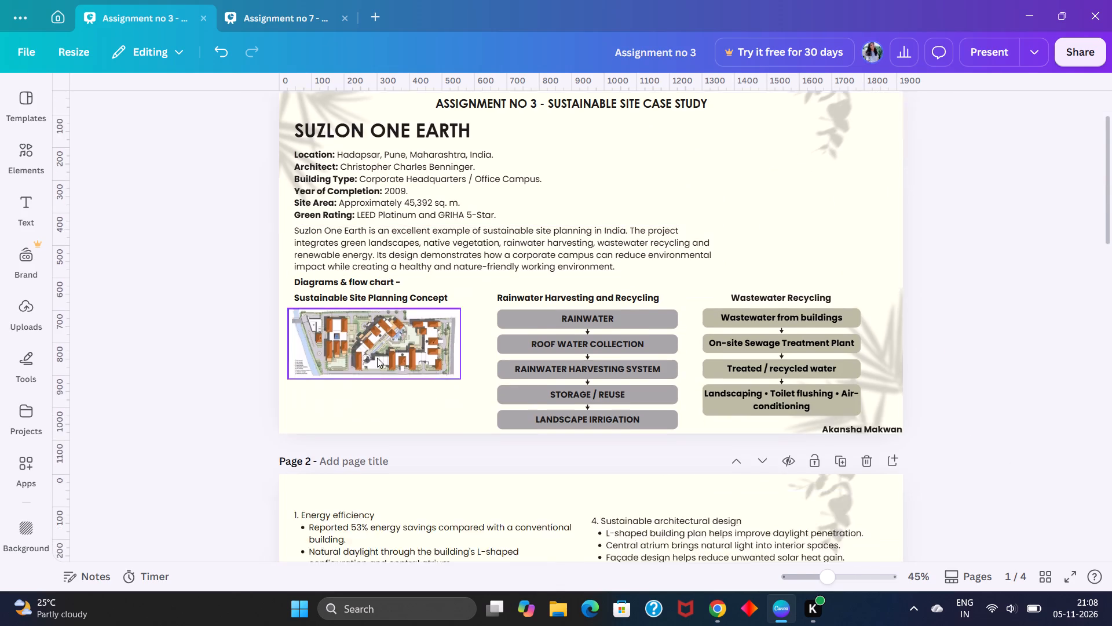
scroll(377, 358, "down", 3)
scroll(385, 358, "up", 4)
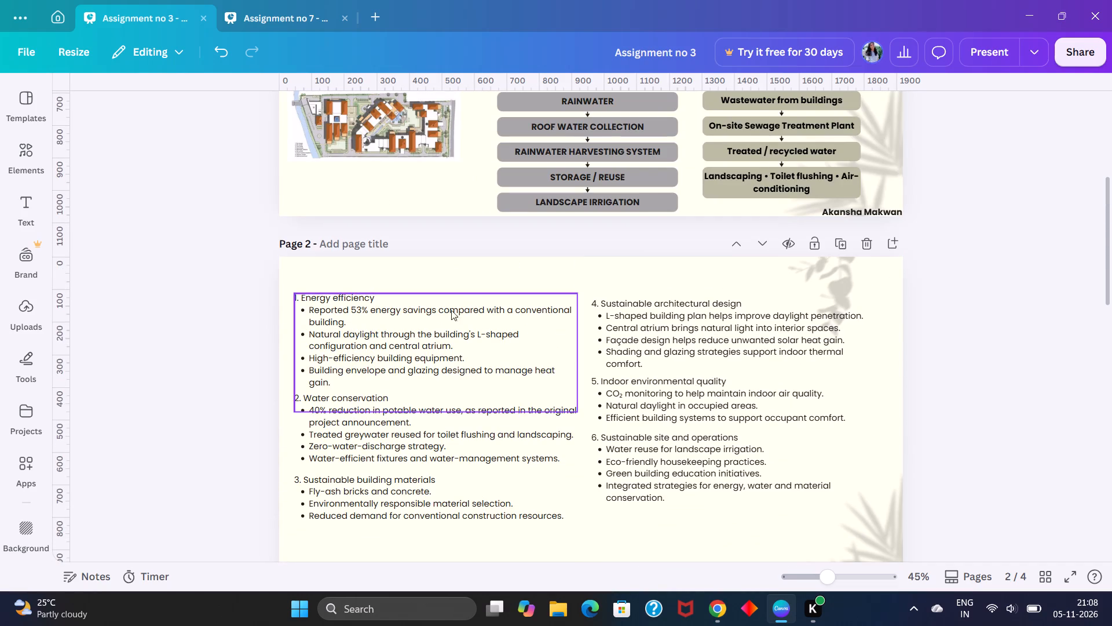
left_click_drag(513, 280, 398, 503)
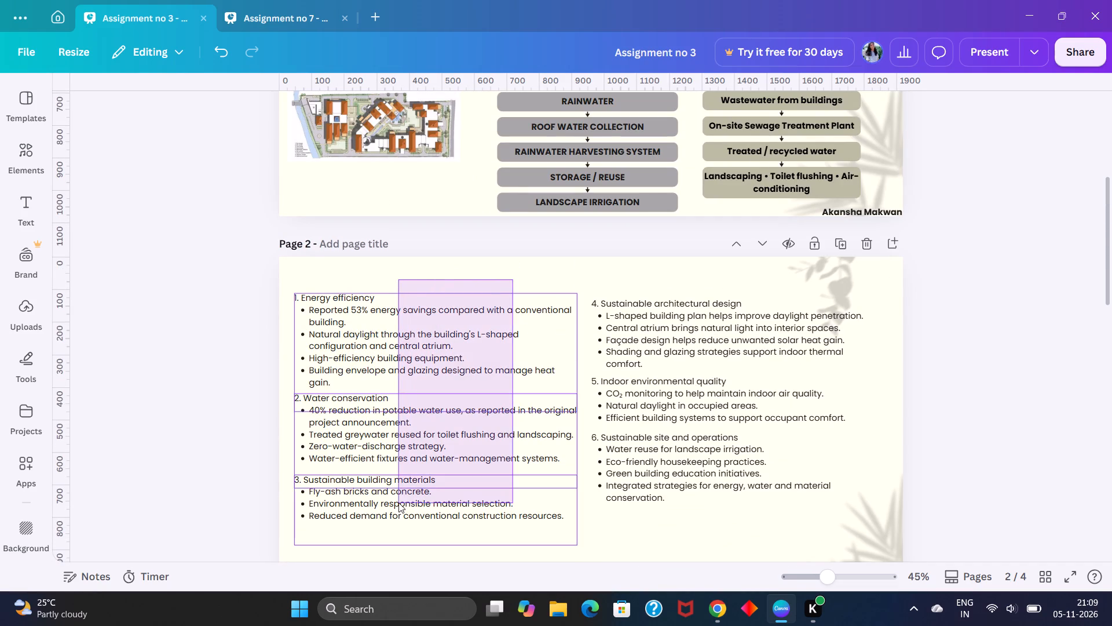
left_click_drag(398, 503, 540, 300)
left_click(449, 466)
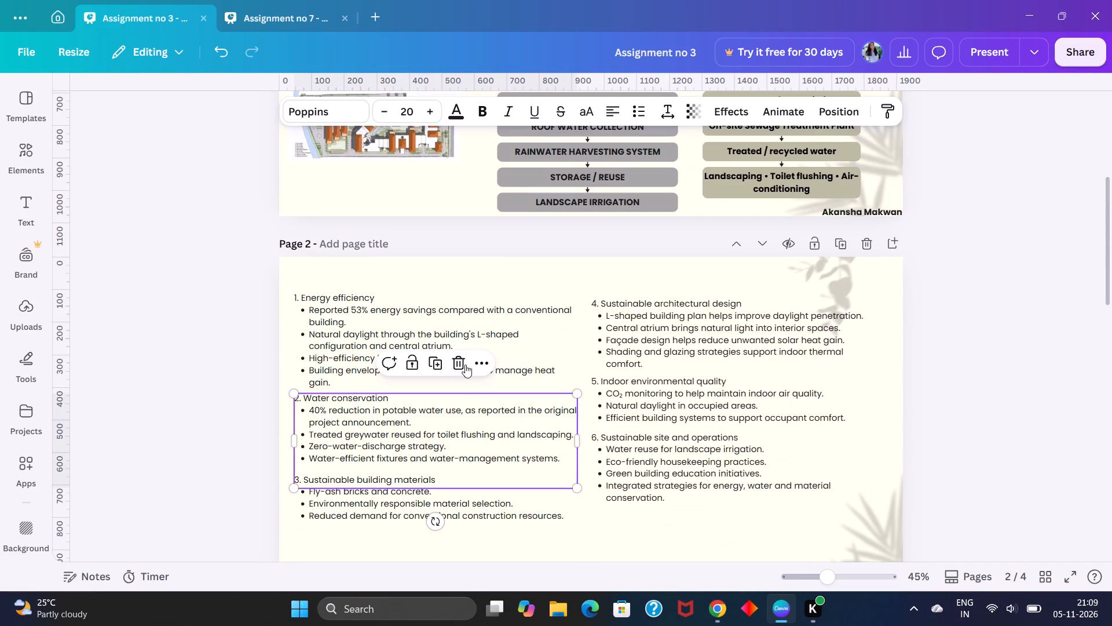
left_click(466, 362)
left_click(442, 483)
left_click(460, 446)
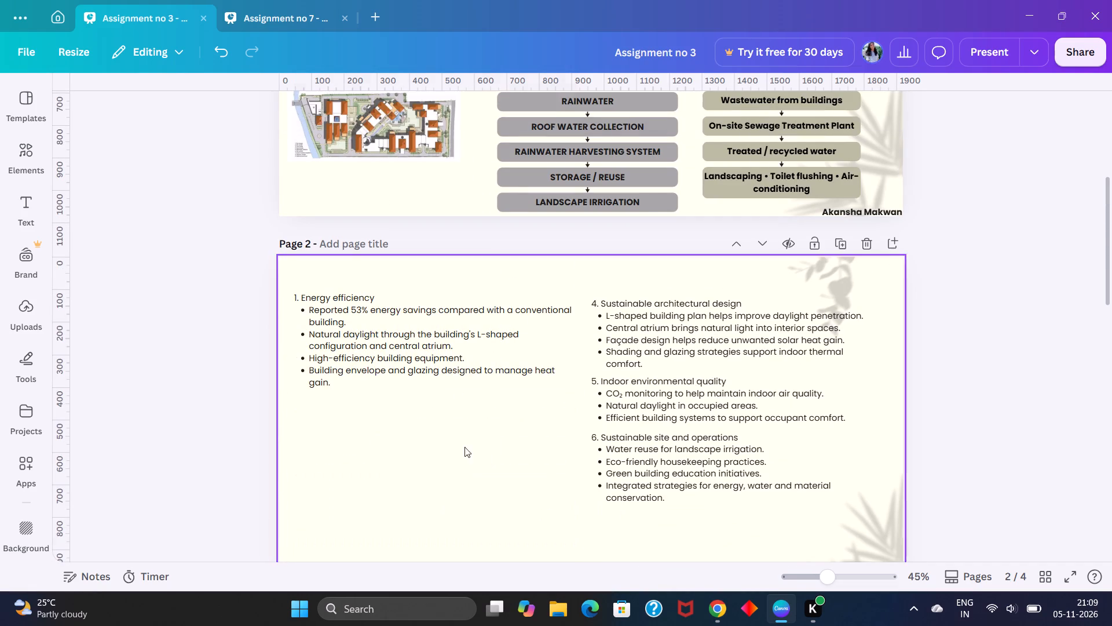
Delete the text blocks numbered 4, 5 and 6 from page 2, keeping only "1. Energy efficiency".
left_click(652, 460)
left_click(750, 401)
left_click(731, 400)
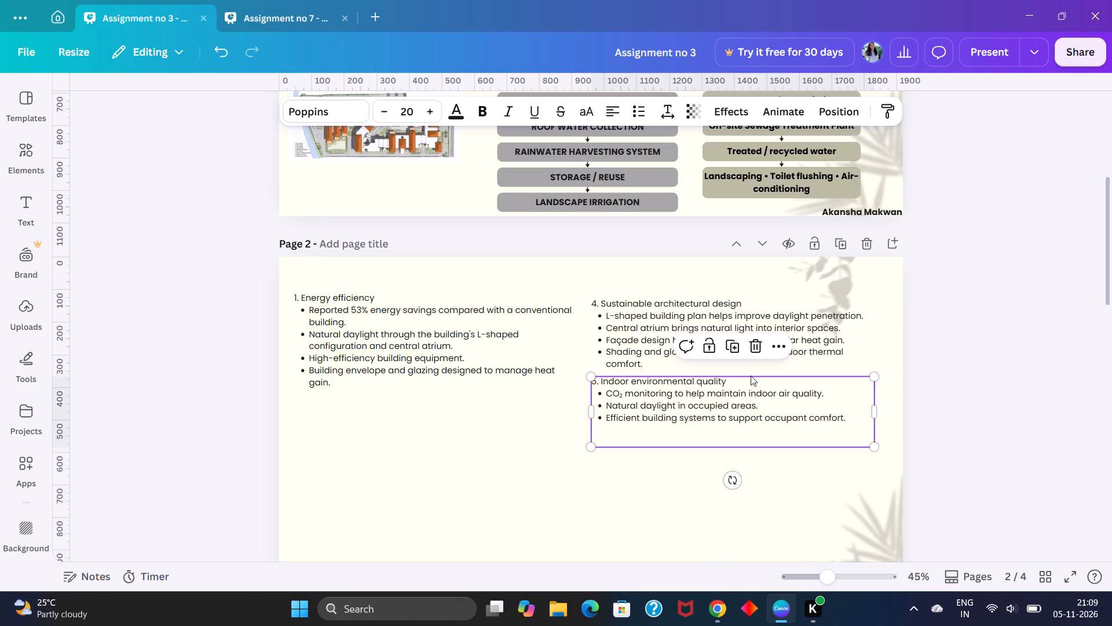
double_click(760, 347)
left_click(753, 265)
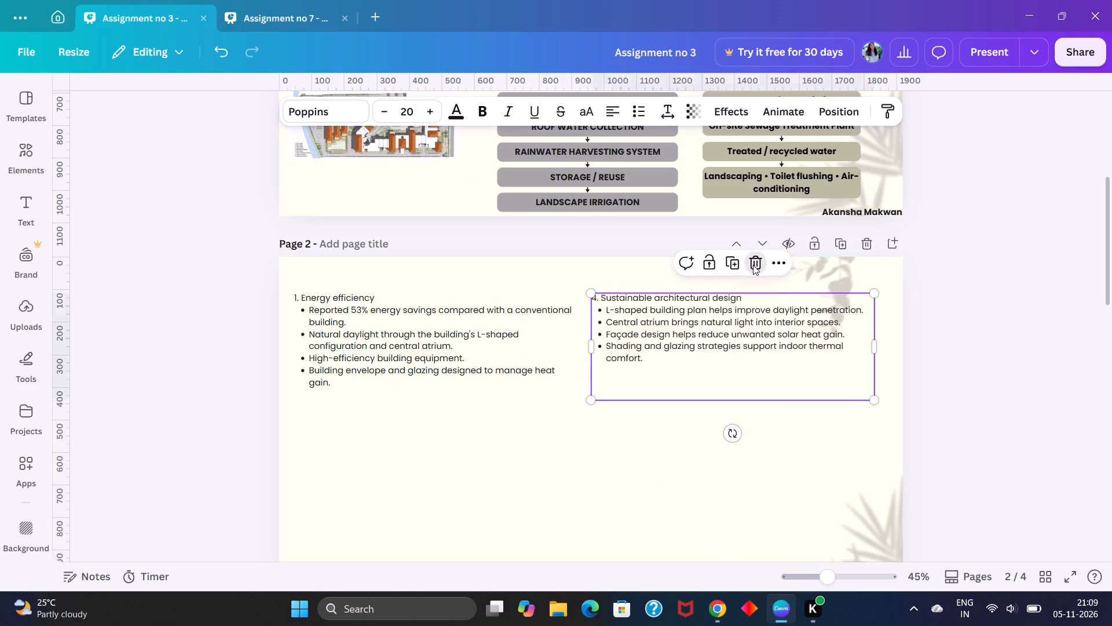
Duplicate page 1's "Diagrams & flow chart -" heading and place the copy on page 2, above and left-aligned with "1. Energy efficiency".
scroll(421, 327, "up", 4)
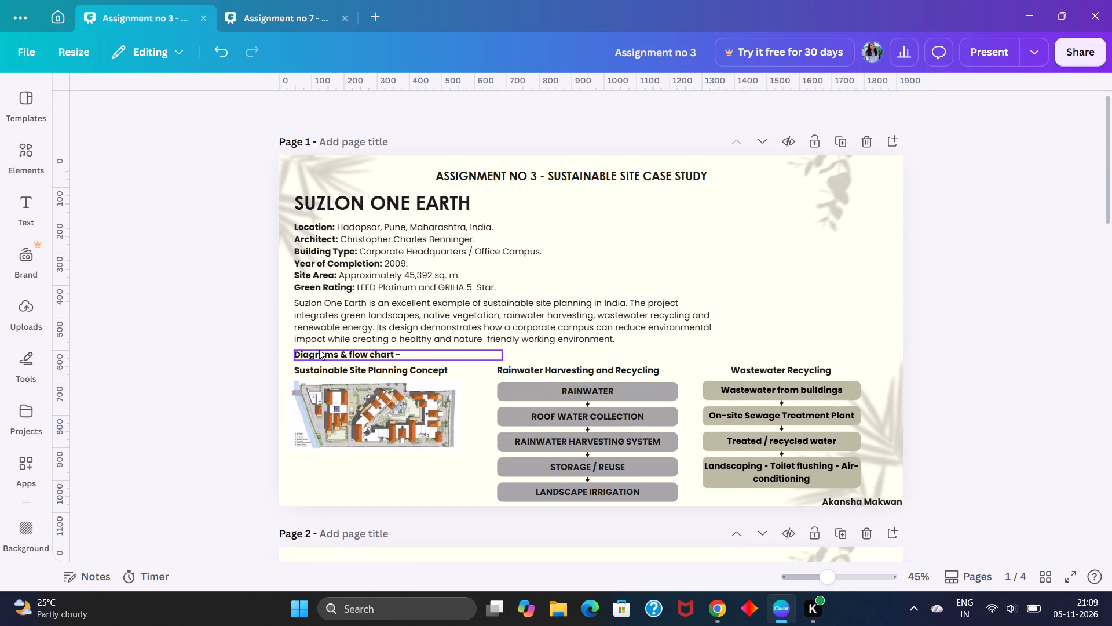
left_click(319, 350)
left_click(403, 319)
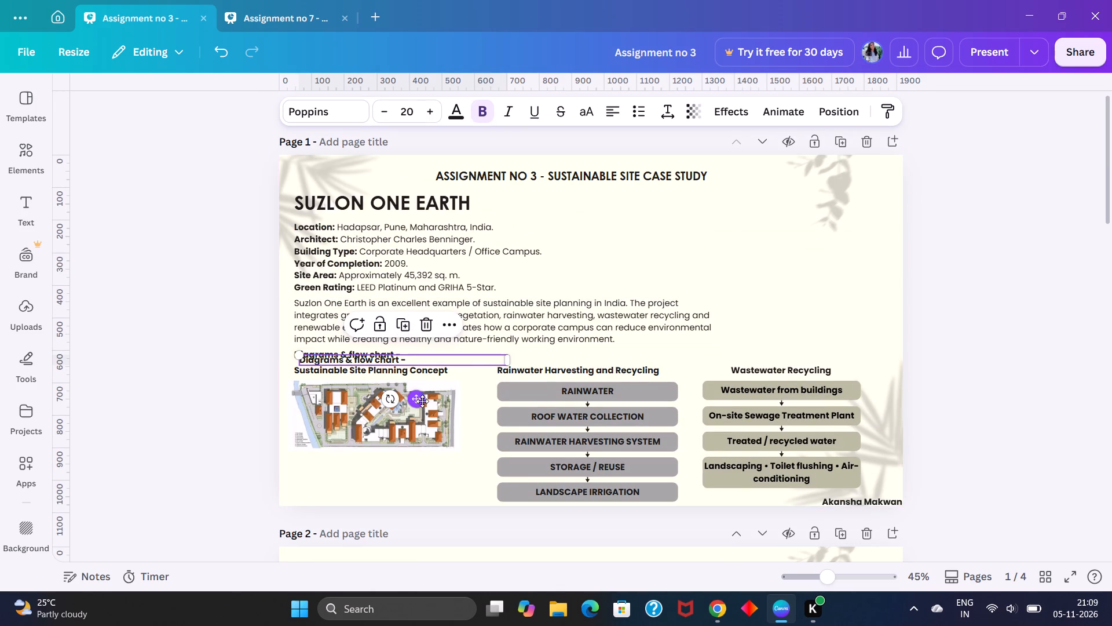
left_click_drag(422, 401, 420, 603)
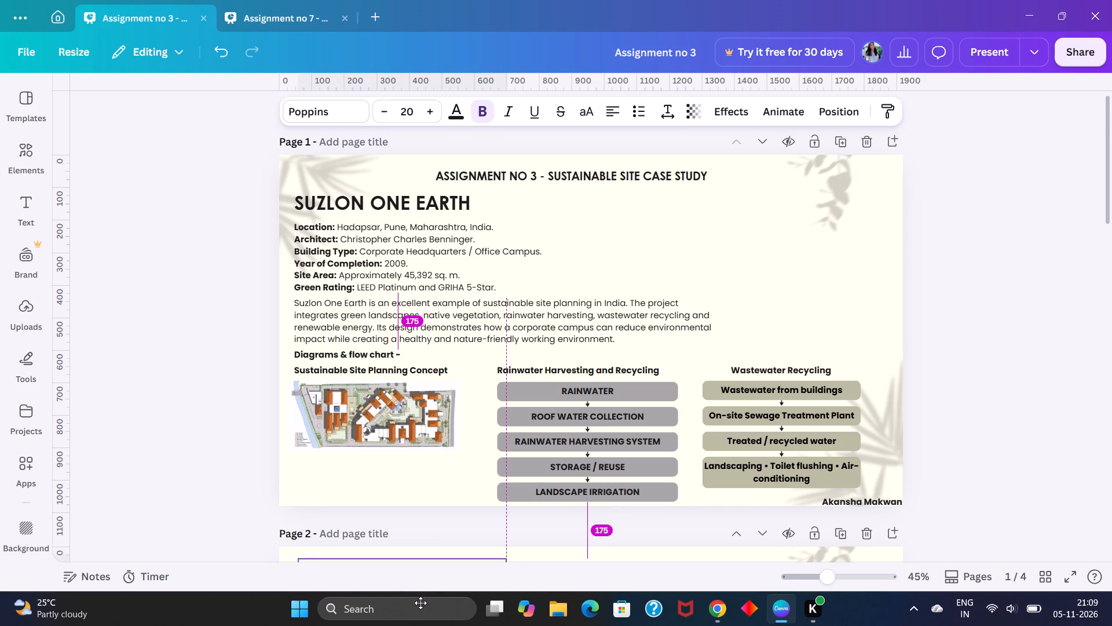
left_click_drag(420, 603, 420, 602)
scroll(411, 476, "down", 1)
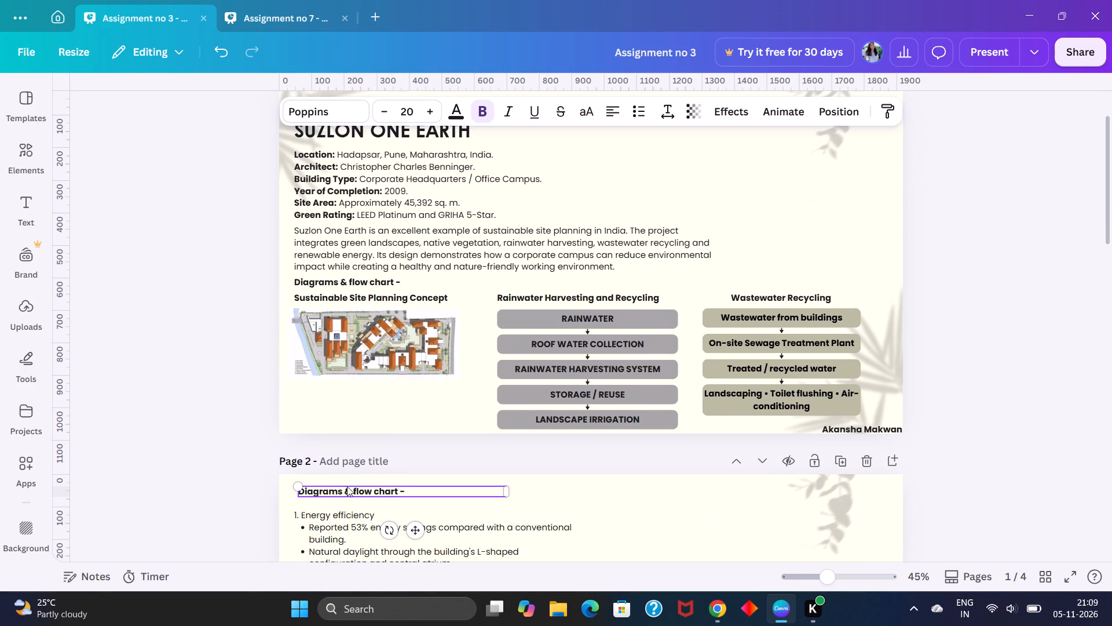
left_click_drag(415, 533, 415, 540)
left_click_drag(415, 540, 415, 543)
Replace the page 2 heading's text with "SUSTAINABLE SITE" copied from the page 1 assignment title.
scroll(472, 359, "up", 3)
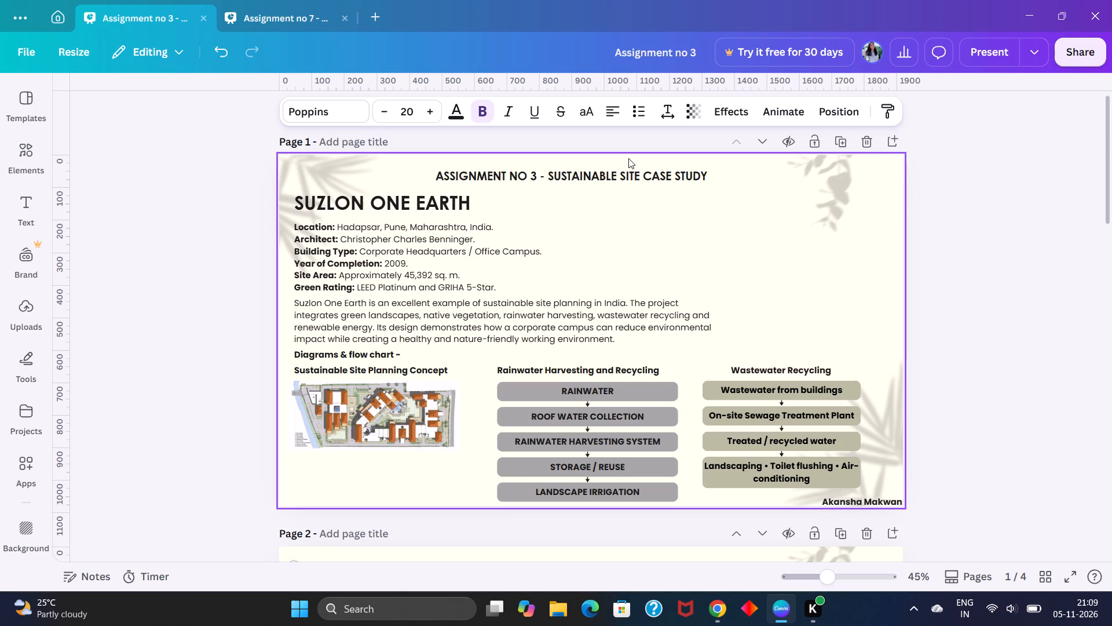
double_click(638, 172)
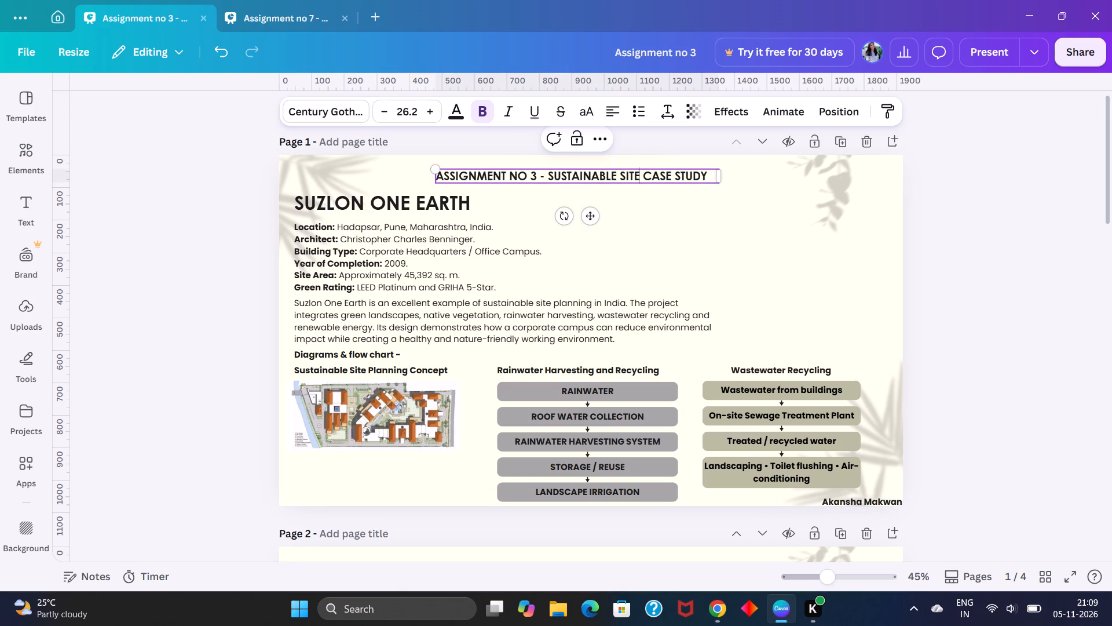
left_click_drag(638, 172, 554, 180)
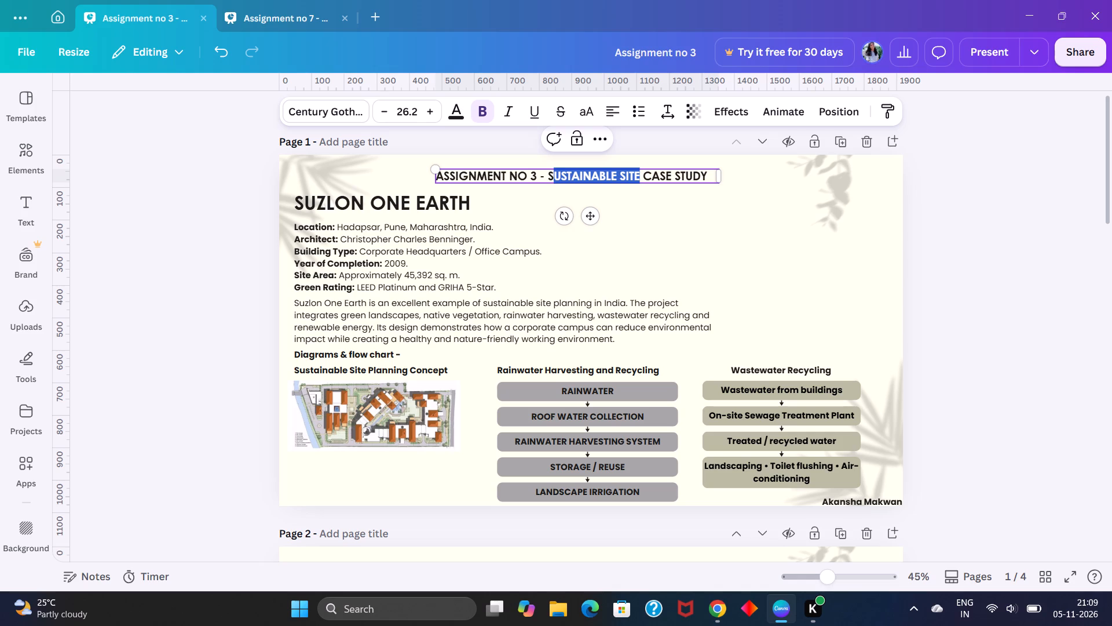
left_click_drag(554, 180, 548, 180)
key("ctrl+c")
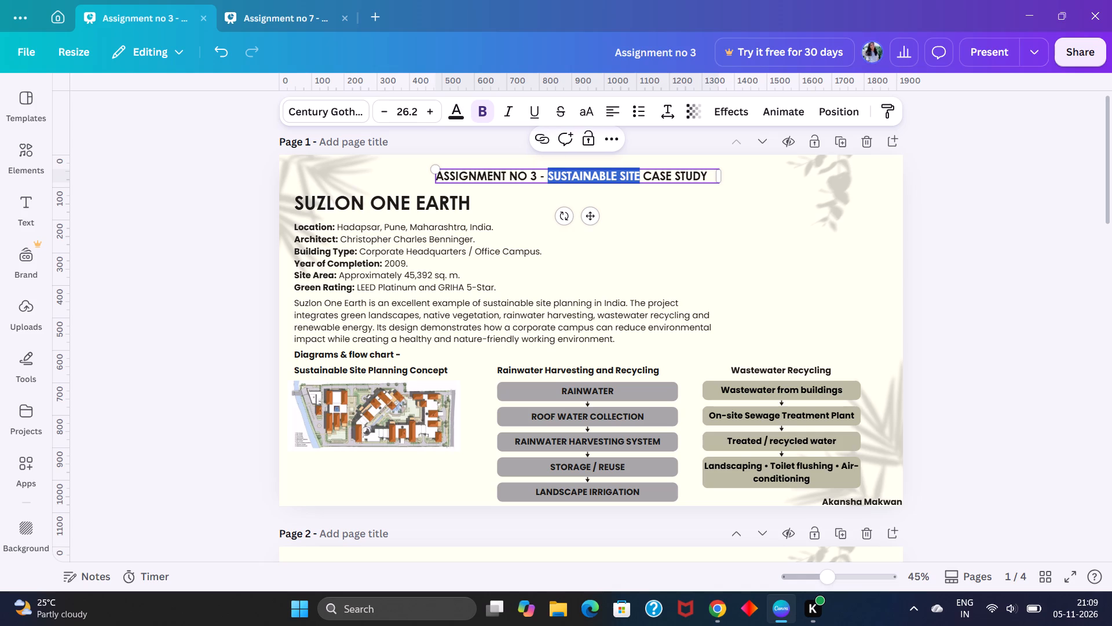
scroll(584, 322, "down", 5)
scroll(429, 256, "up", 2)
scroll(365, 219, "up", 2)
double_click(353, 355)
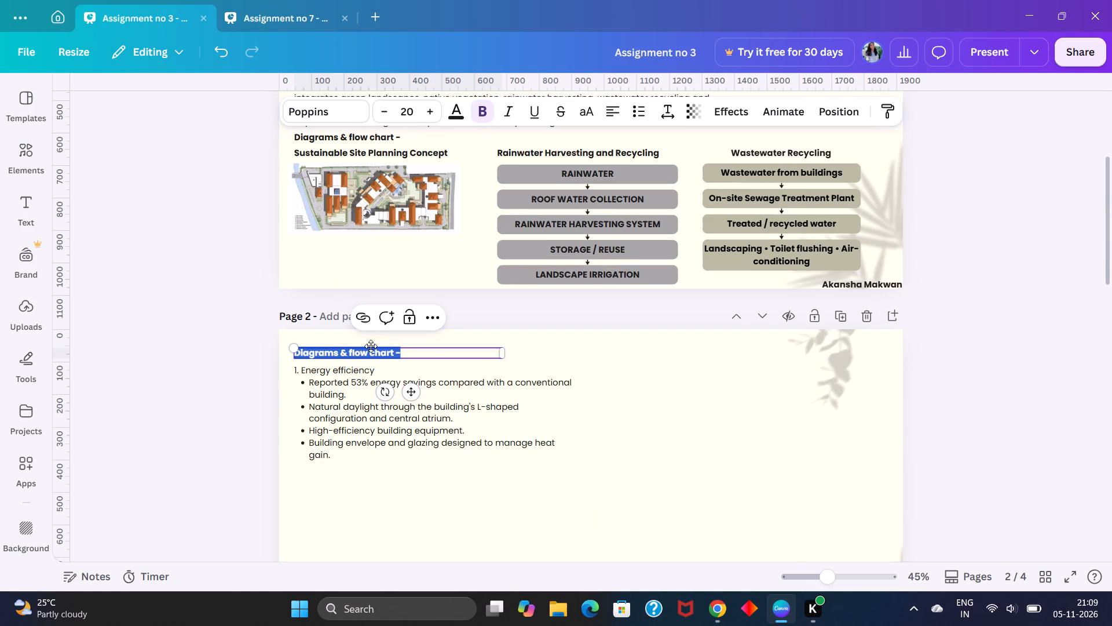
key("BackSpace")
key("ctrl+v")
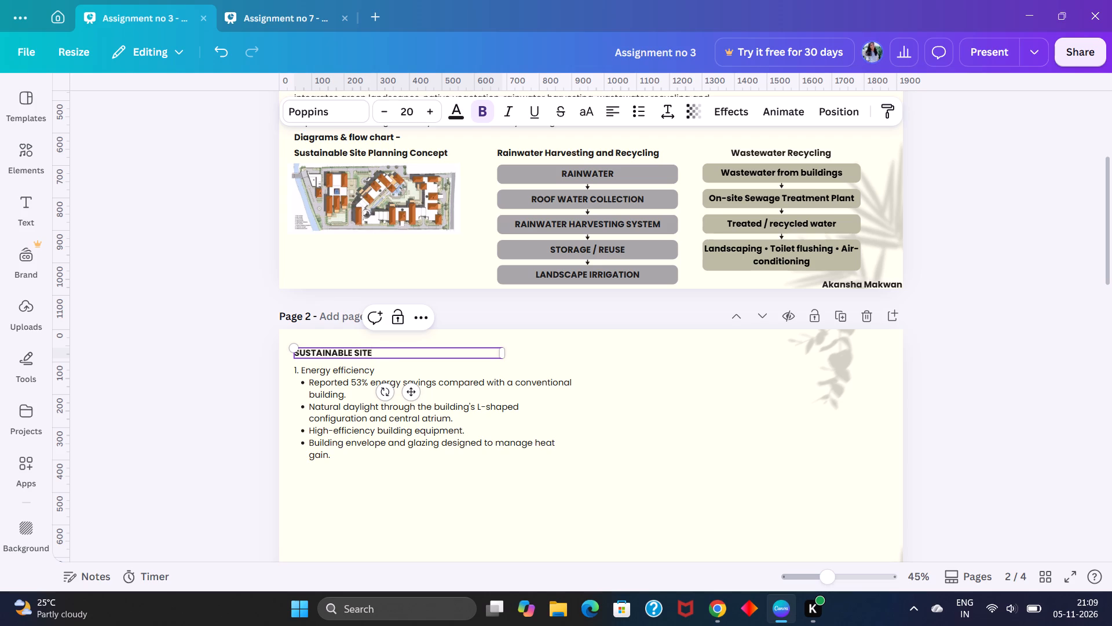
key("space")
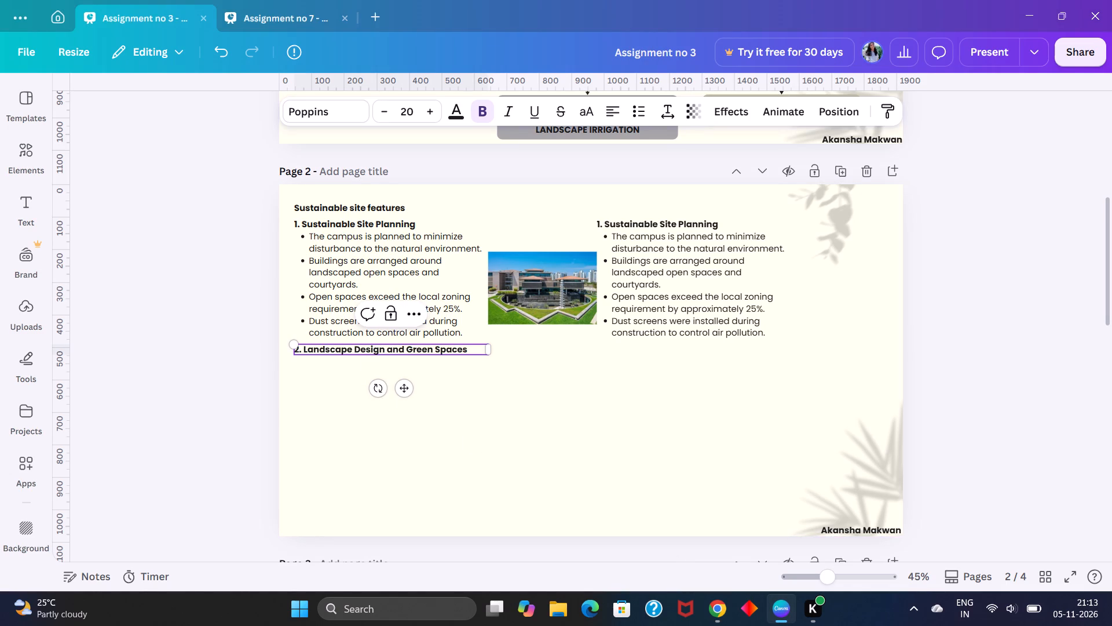
key("Return")
key("ctrl+v")
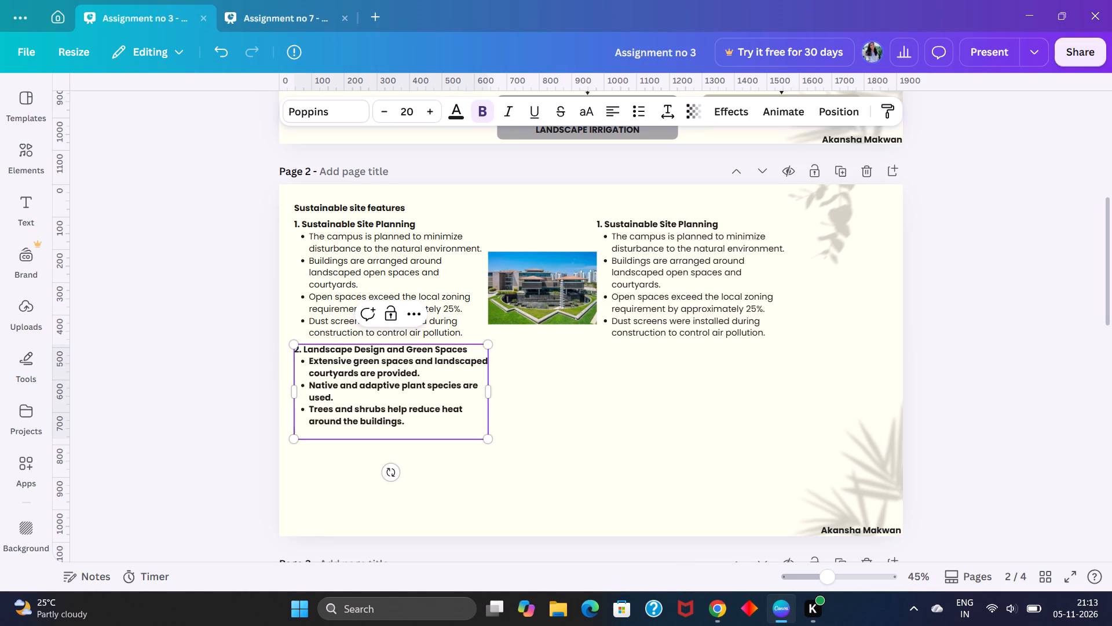
Remove the bold formatting from the three pasted bullets, keeping the section 2 heading bold.
left_click_drag(417, 424, 372, 410)
left_click_drag(372, 410, 309, 356)
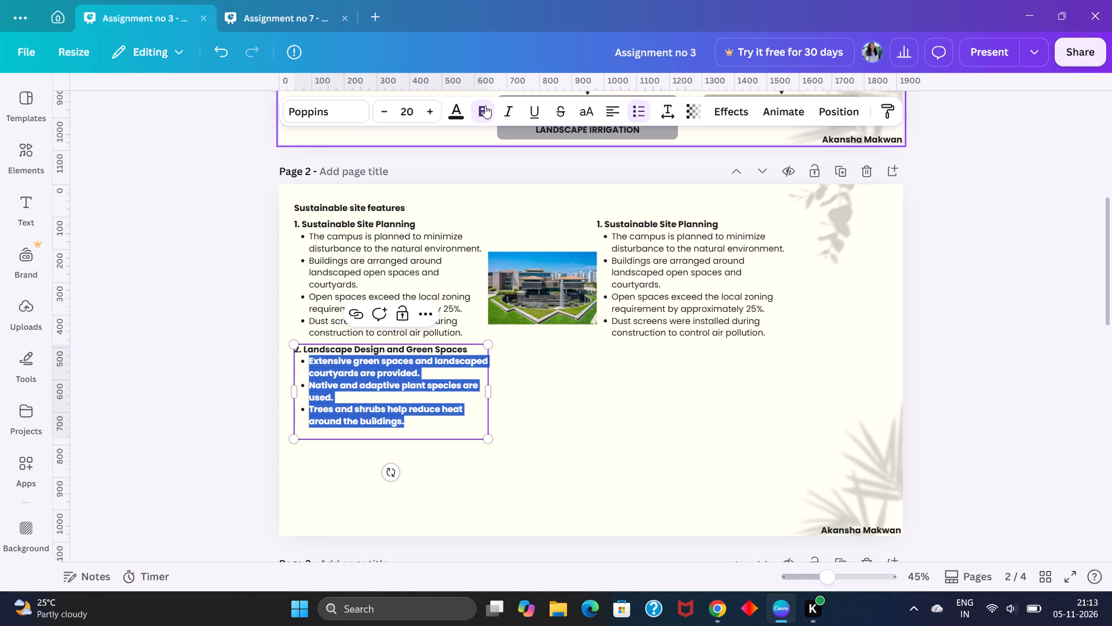
left_click(485, 108)
Delete the "Dust screens were installed during construction" bullet and its leftover blank lines from the original Sustainable Site Planning text box.
left_click(385, 242)
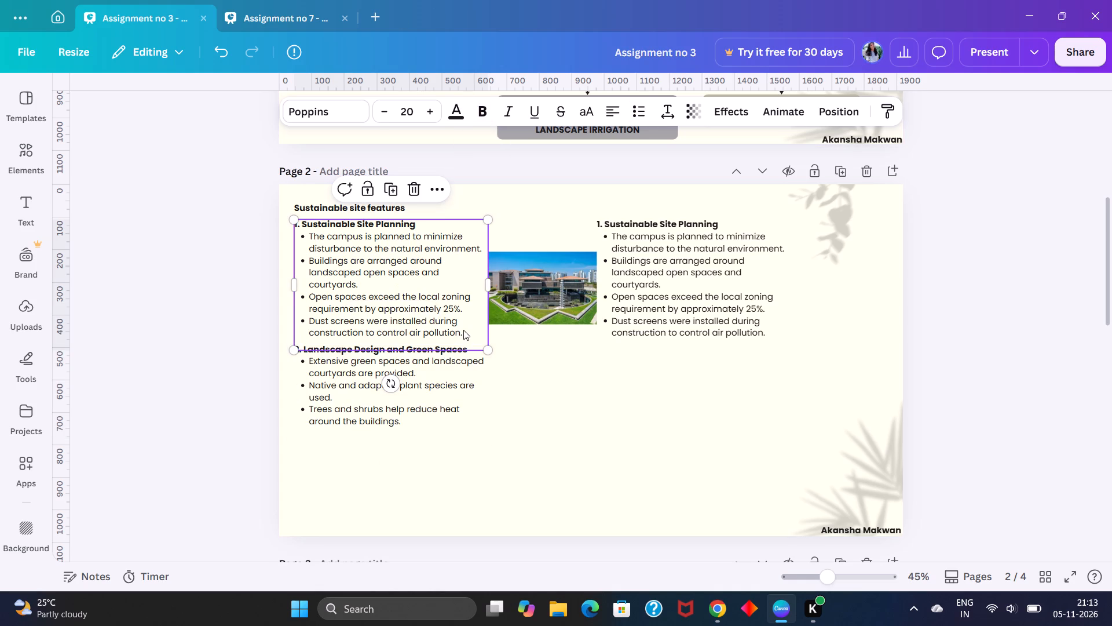
left_click(463, 330)
left_click_drag(464, 334, 309, 323)
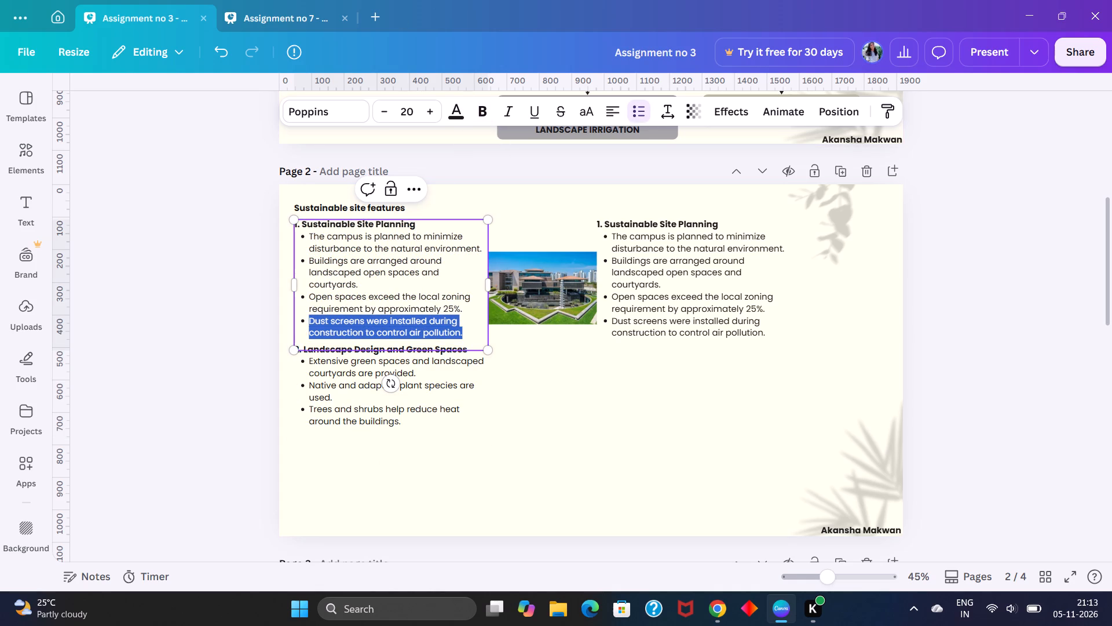
left_click_drag(309, 323, 309, 322)
key("BackSpace")
key("BackSpace")
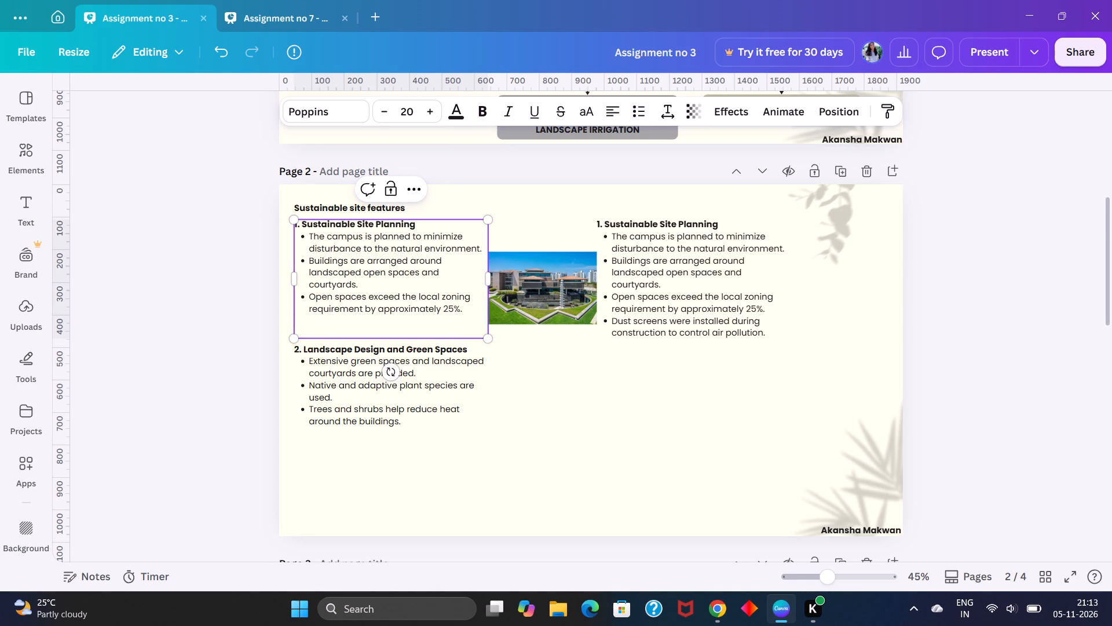
key("BackSpace")
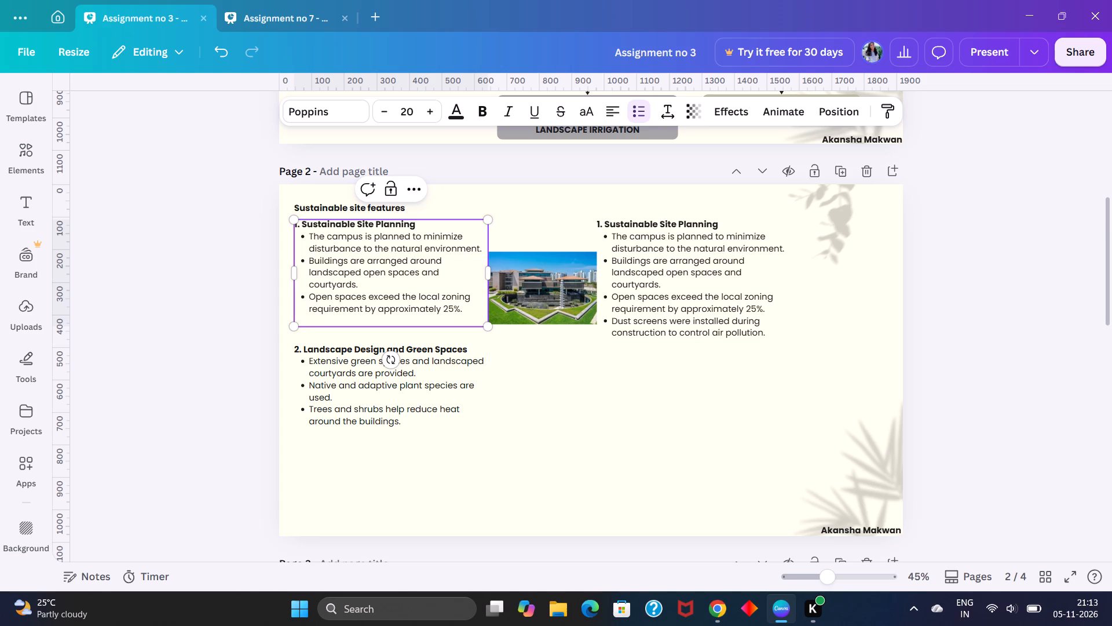
left_click(319, 321)
key("BackSpace")
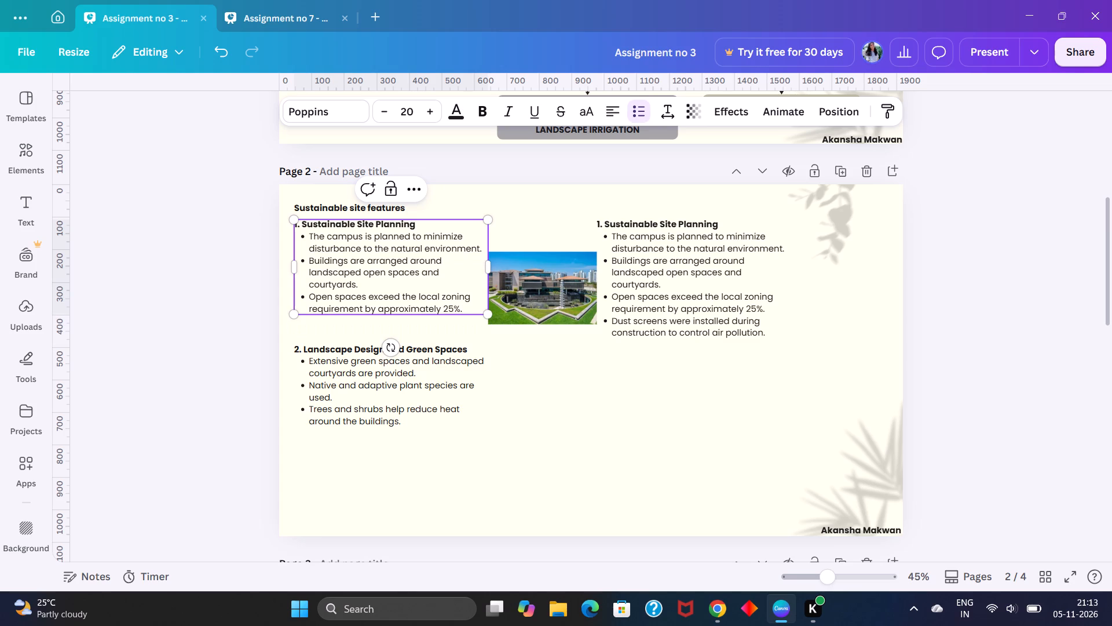
left_click(211, 412)
Move the Landscape Design and Green Spaces text box up to sit directly beneath section 1, left-aligned with it.
left_click_drag(355, 397, 357, 377)
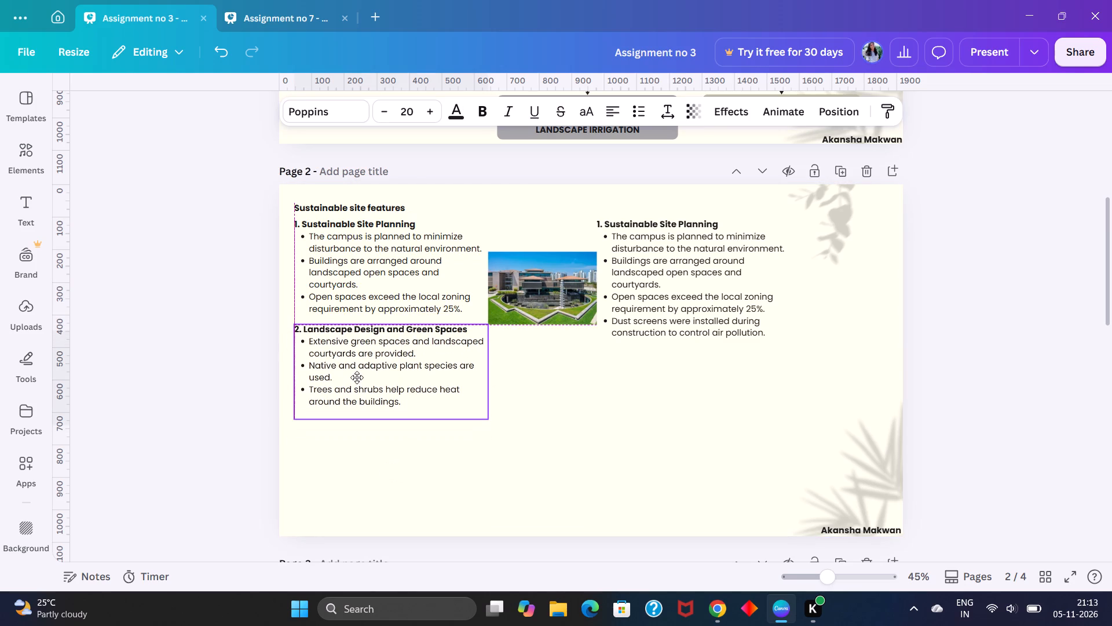
left_click_drag(357, 377, 357, 373)
Move the campus photo up so it sits beside the Sustainable Site Planning bullets, between the two text columns.
left_click_drag(547, 304, 547, 301)
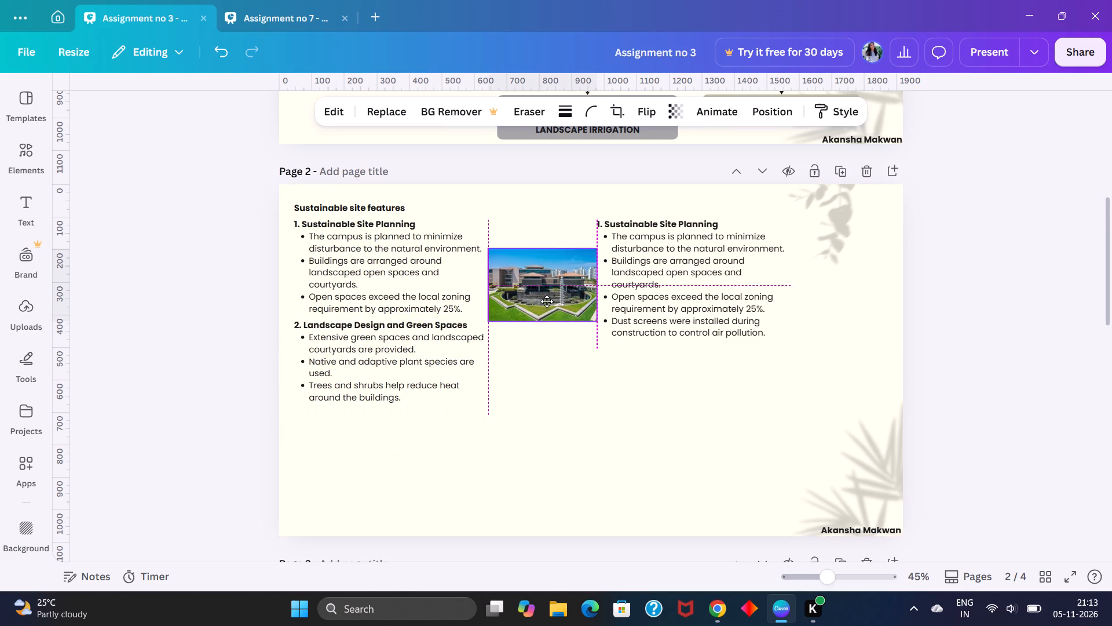
left_click_drag(547, 301, 549, 288)
left_click(186, 412)
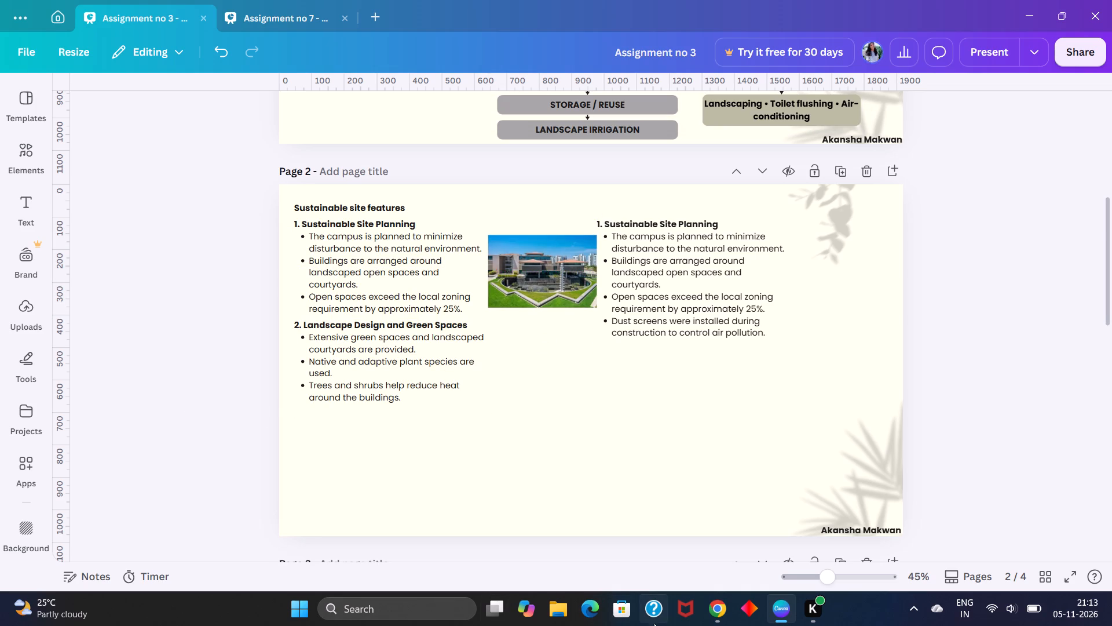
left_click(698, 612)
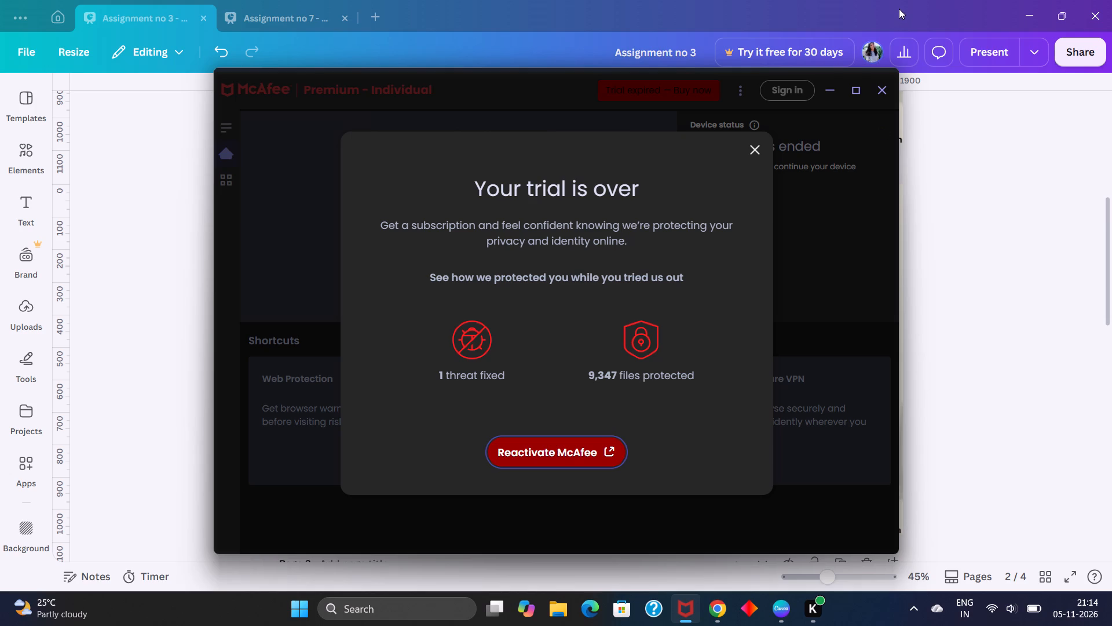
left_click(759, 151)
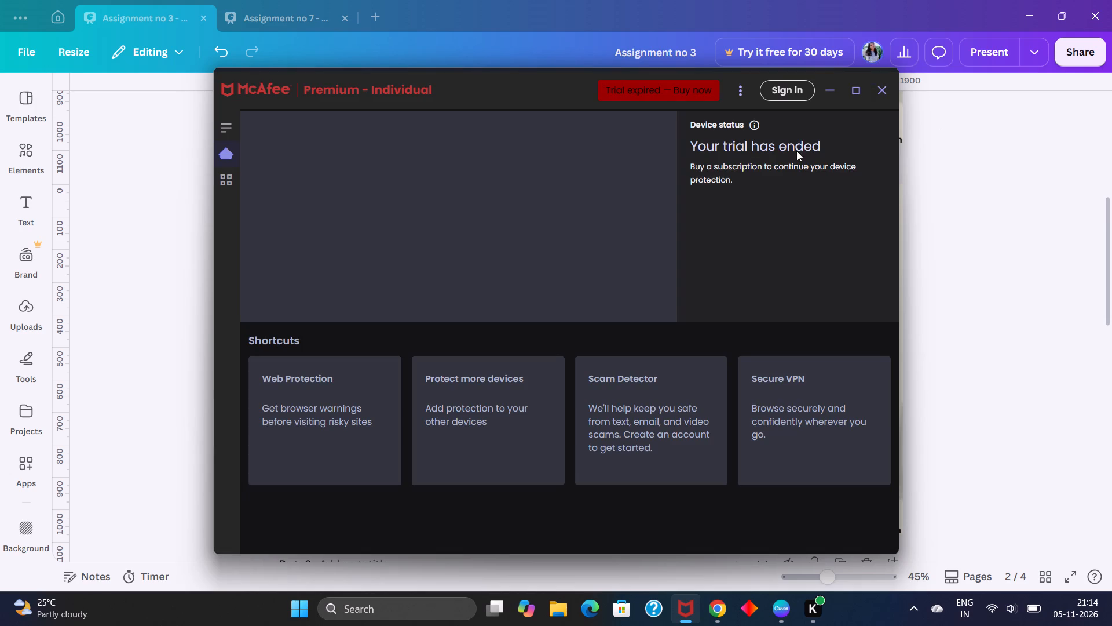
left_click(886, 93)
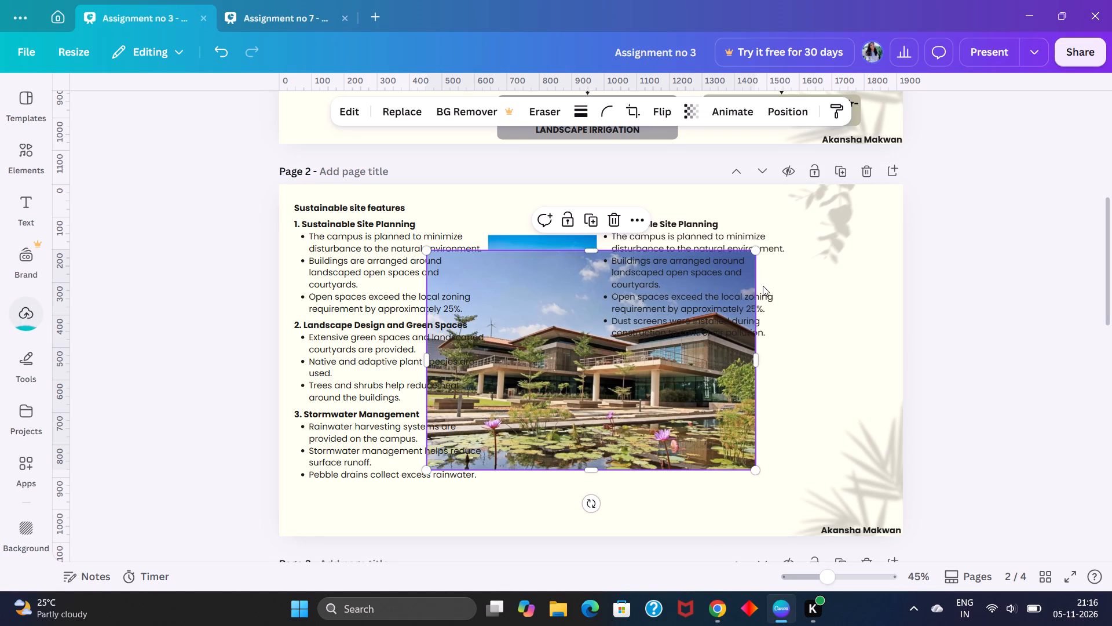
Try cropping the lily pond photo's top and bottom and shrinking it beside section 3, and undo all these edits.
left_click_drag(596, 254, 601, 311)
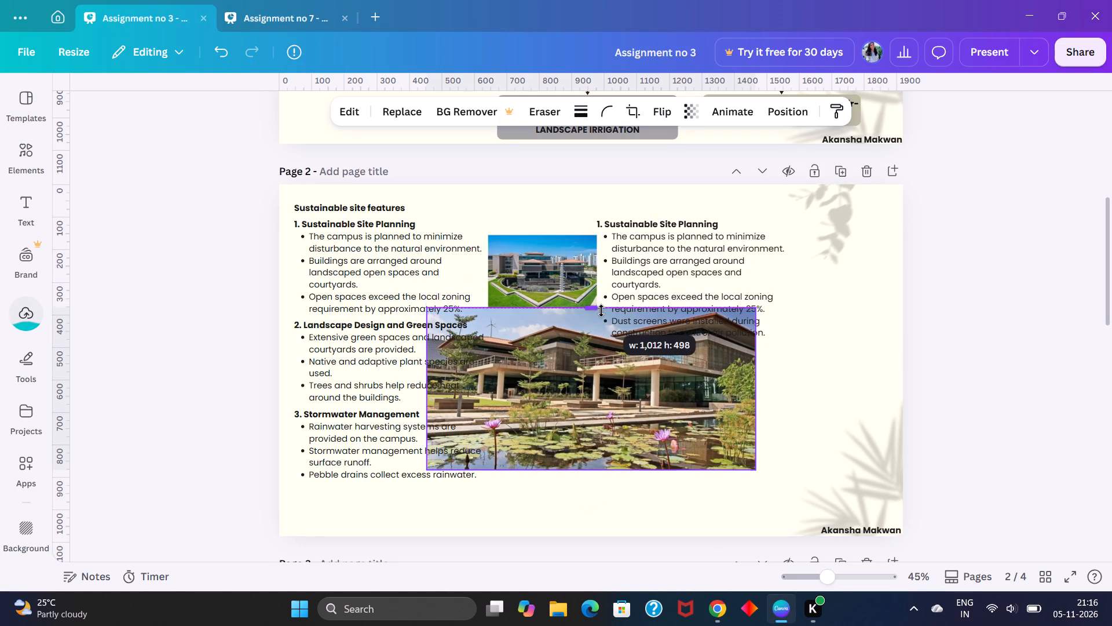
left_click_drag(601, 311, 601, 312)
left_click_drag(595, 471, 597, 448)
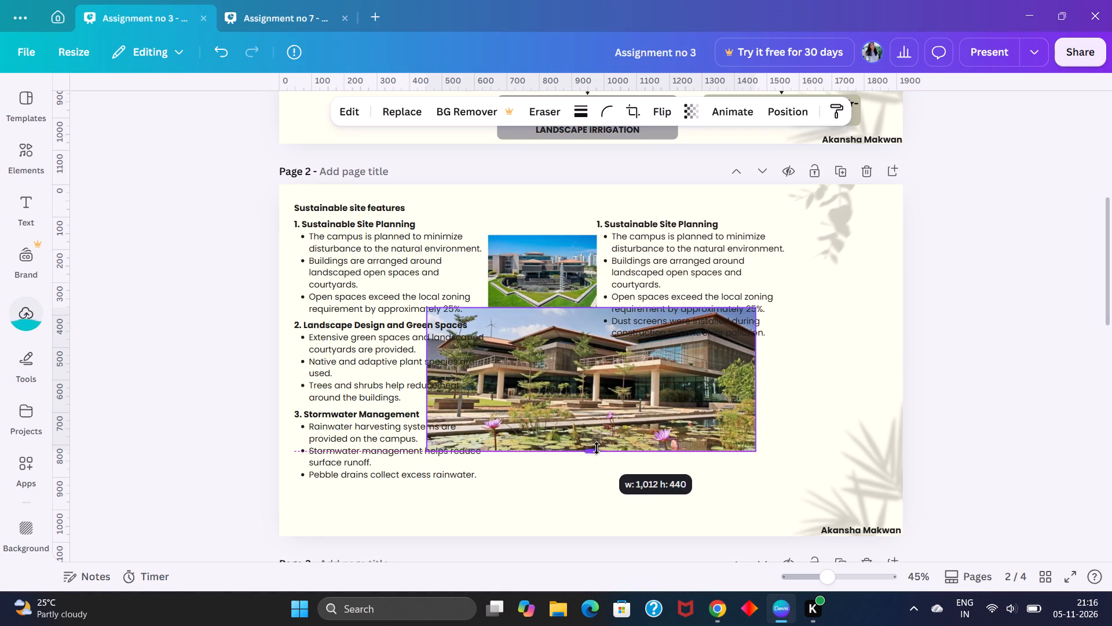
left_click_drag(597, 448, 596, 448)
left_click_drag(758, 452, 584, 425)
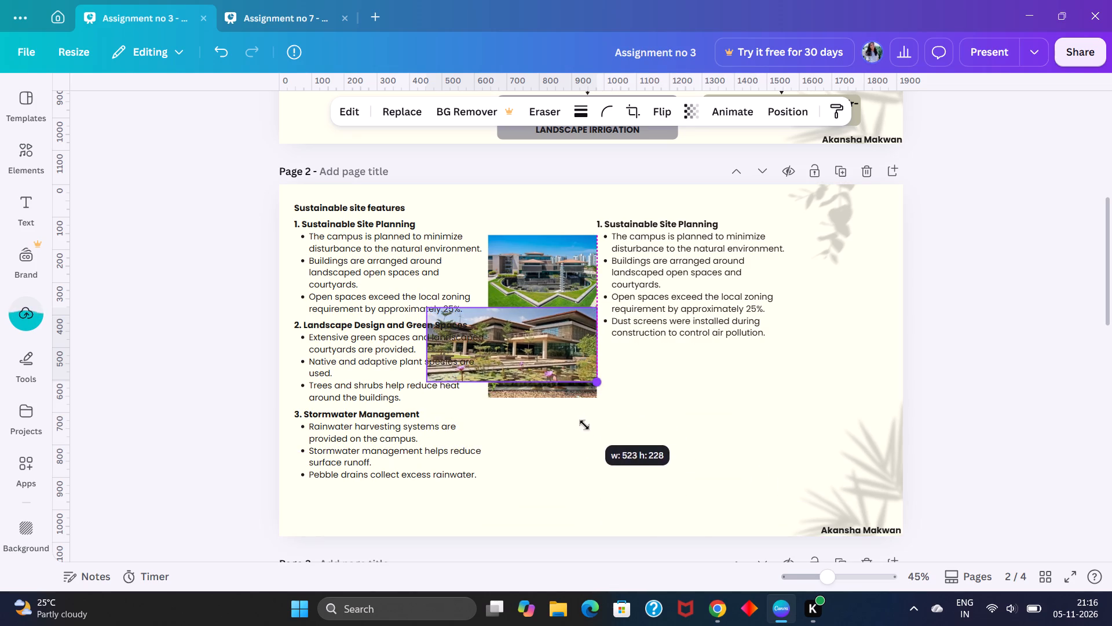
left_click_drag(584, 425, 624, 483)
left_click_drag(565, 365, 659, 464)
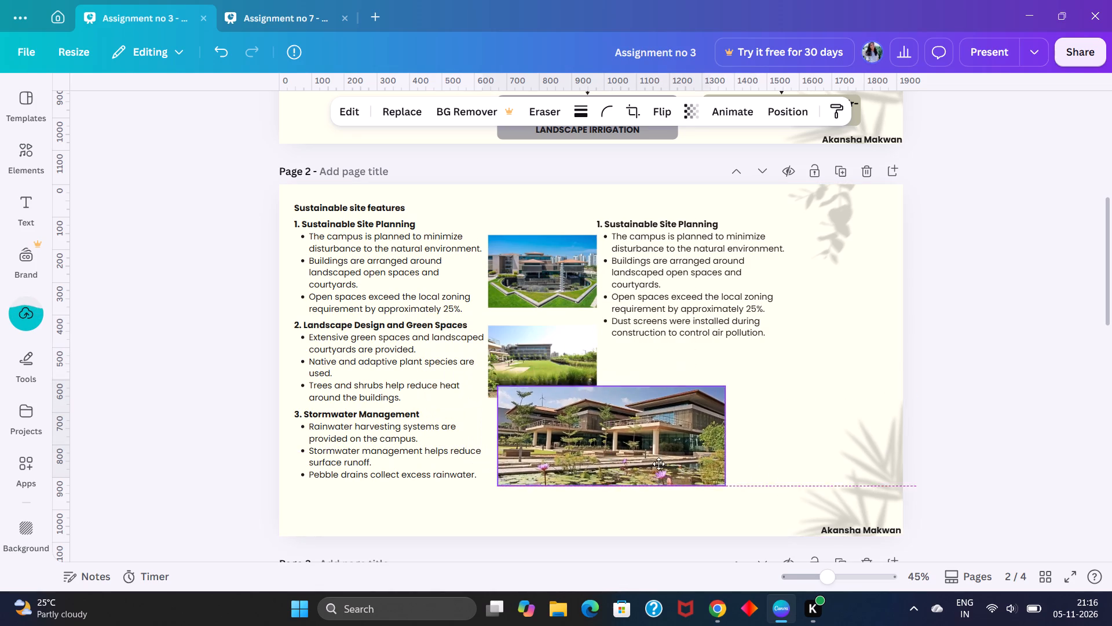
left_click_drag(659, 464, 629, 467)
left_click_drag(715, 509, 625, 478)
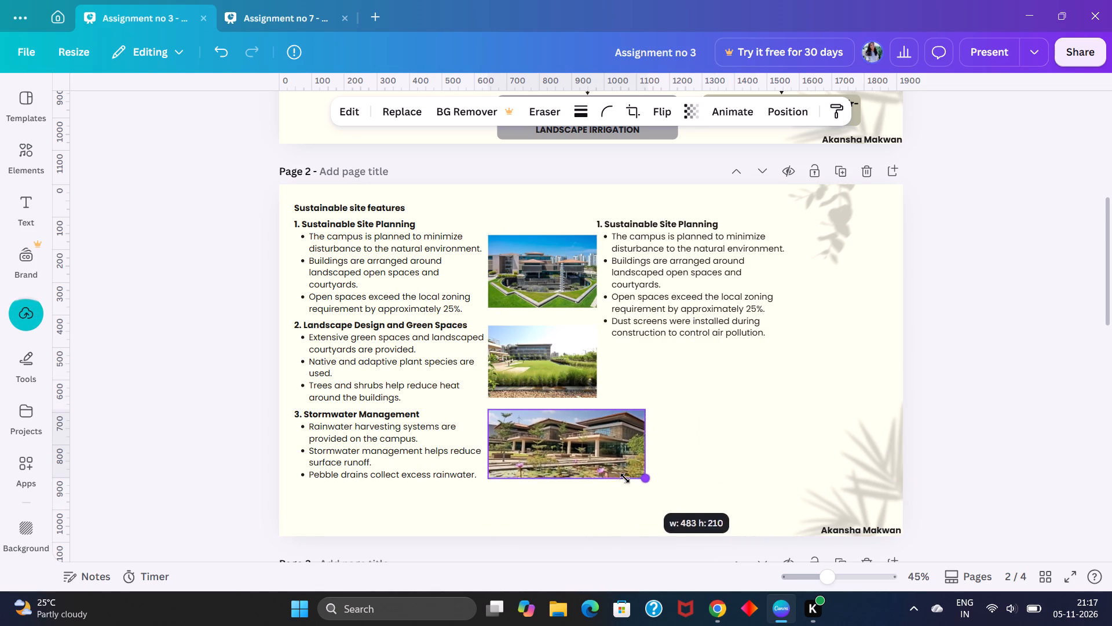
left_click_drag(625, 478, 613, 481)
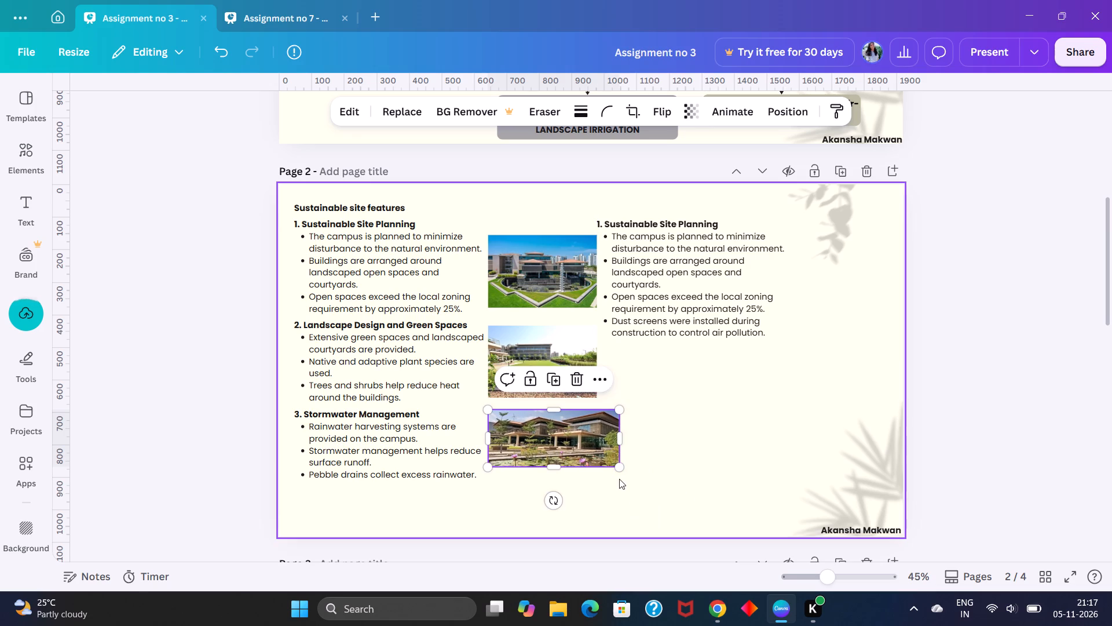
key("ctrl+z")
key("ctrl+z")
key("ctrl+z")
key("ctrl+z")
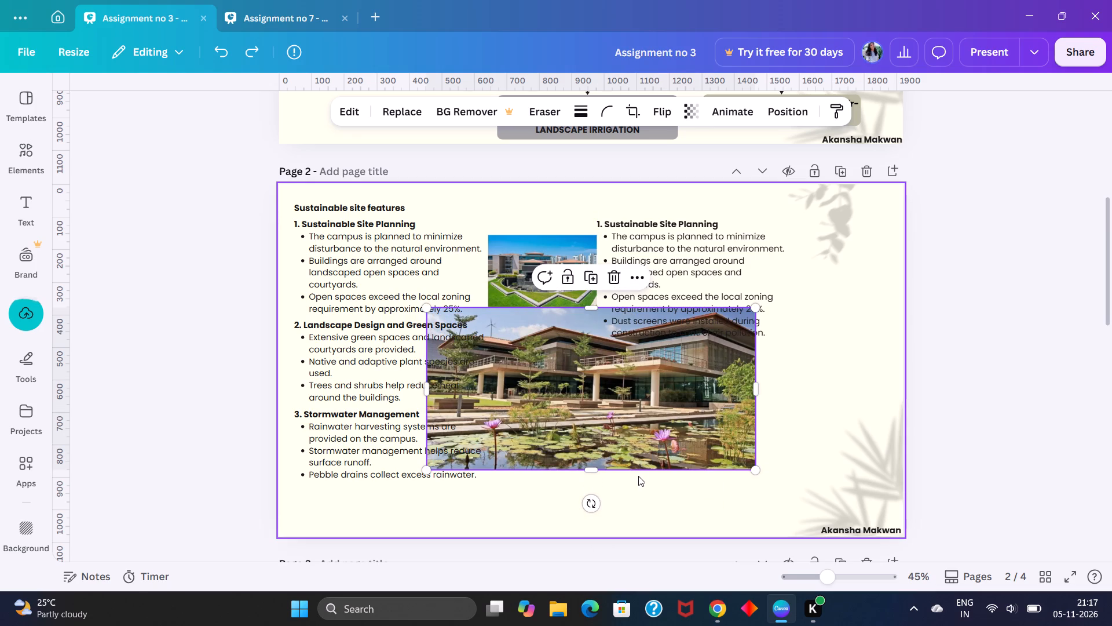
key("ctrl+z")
Shrink the uncropped lily pond photo proportionally and place it beside the section 3 bullets, aligned with and as wide as the lawn photo.
left_click_drag(754, 470, 591, 344)
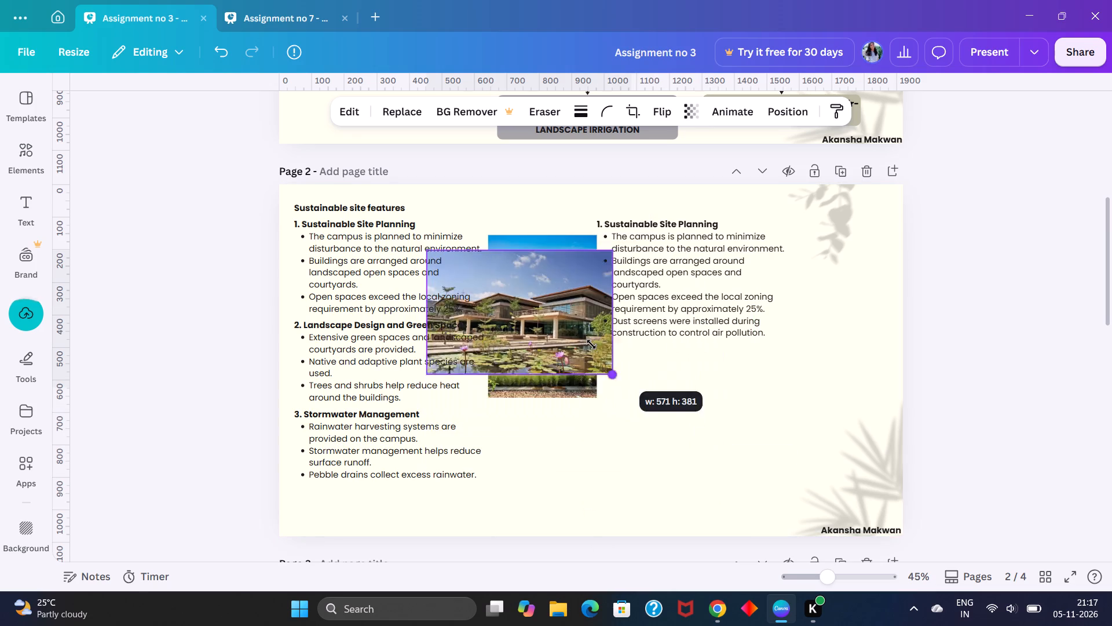
left_click_drag(591, 344, 575, 327)
left_click_drag(524, 303, 592, 472)
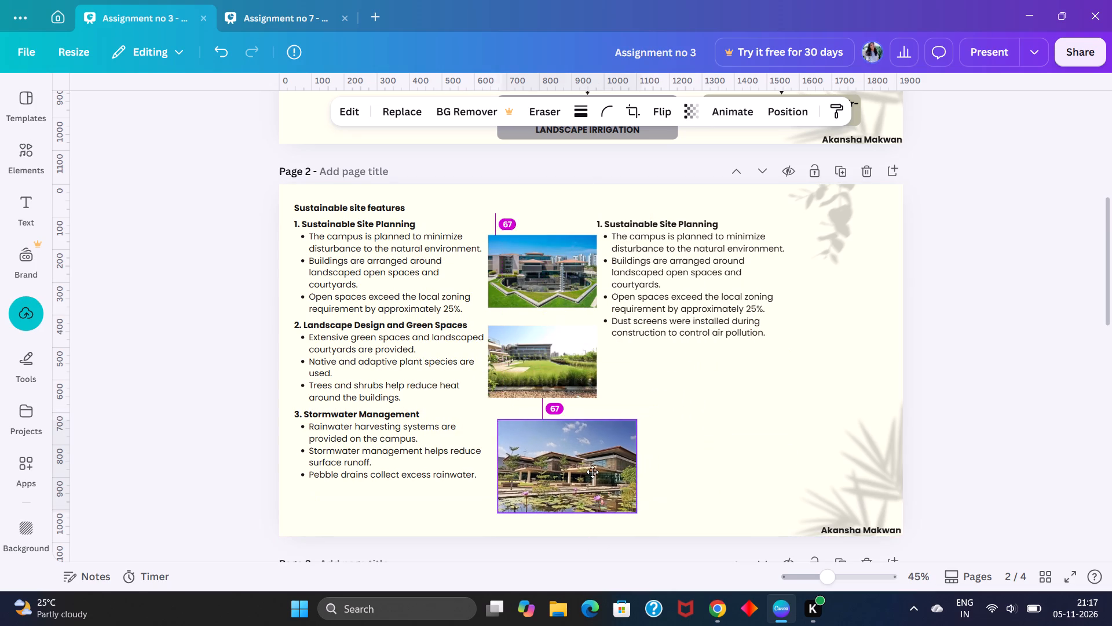
left_click_drag(592, 472, 586, 469)
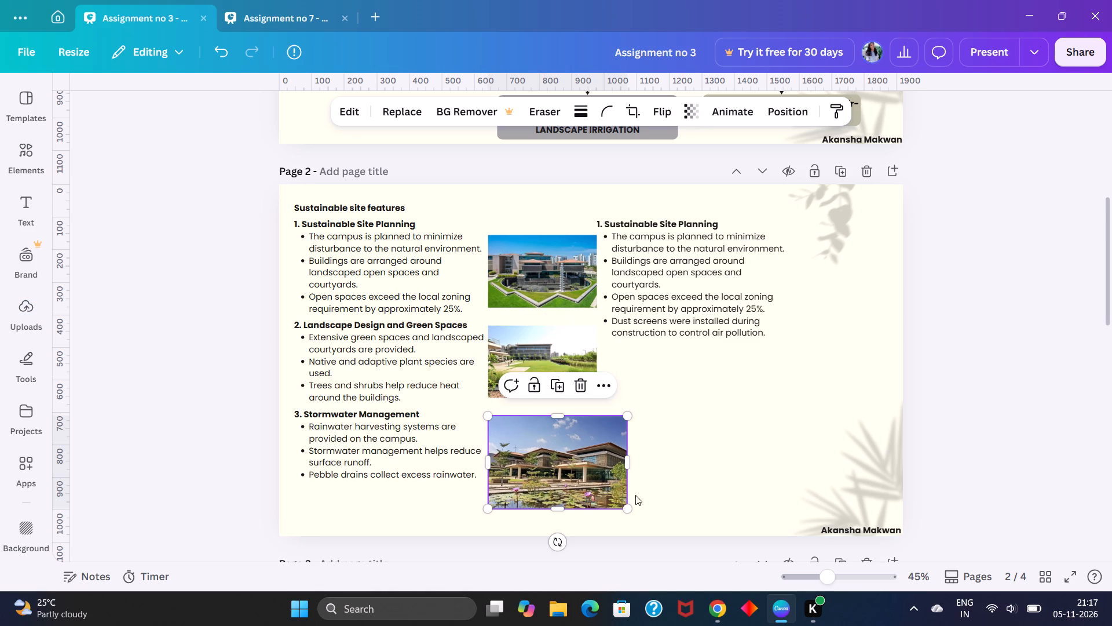
left_click_drag(628, 505, 605, 474)
left_click(535, 452)
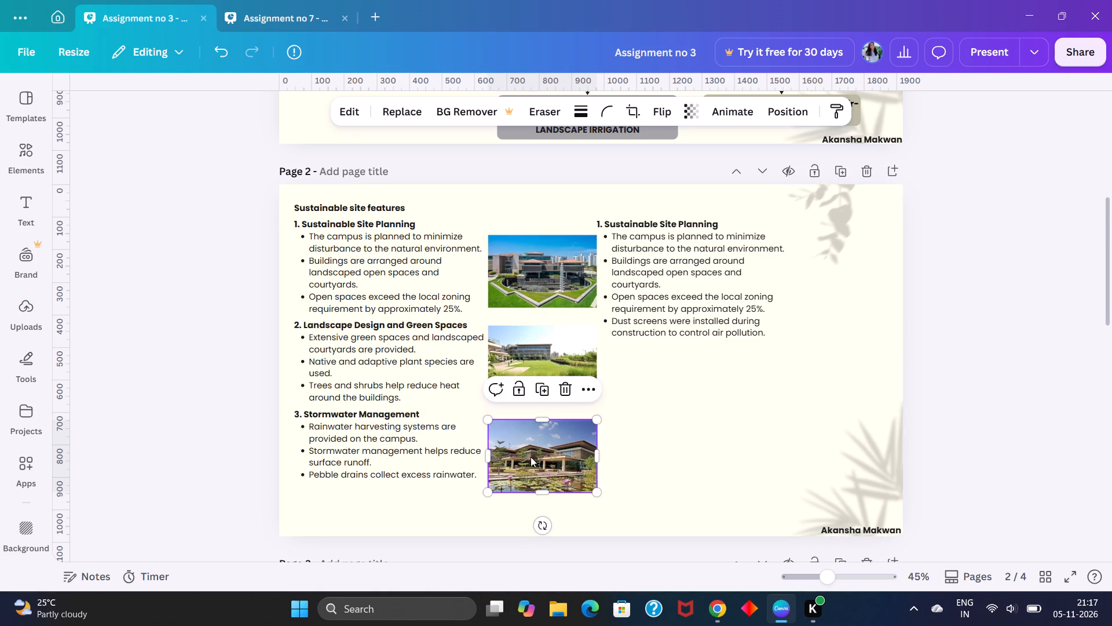
left_click(204, 435)
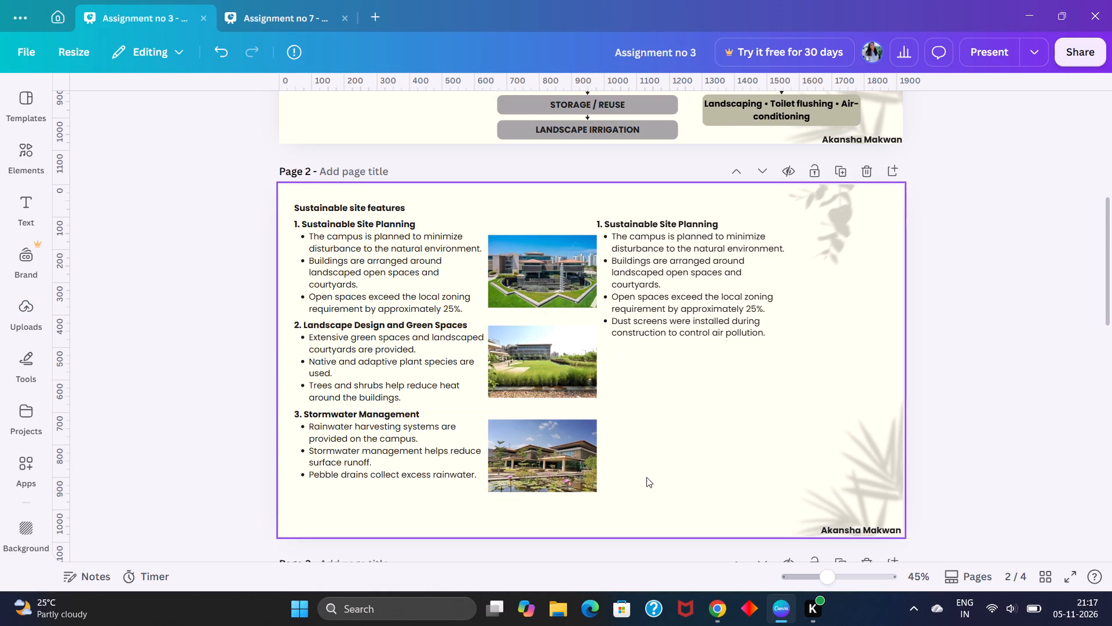
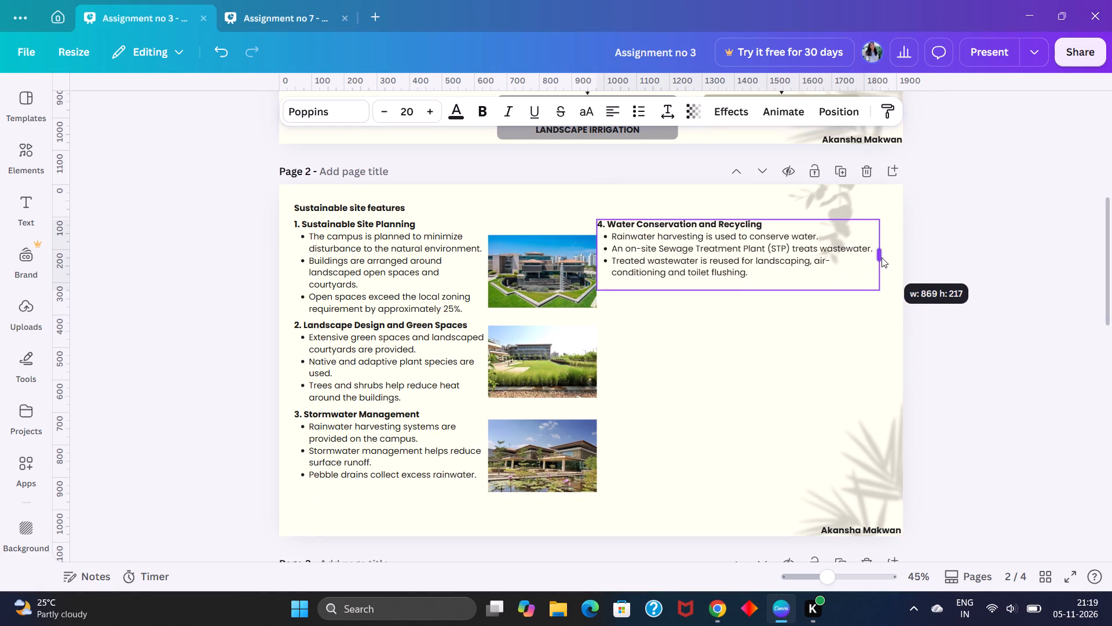
Widen the section 4 text box a little further toward the right edge of page 2.
left_click_drag(881, 257, 894, 246)
Duplicate the section 2 text box and place the copy directly below section 4, aligned with its left edge.
left_click(443, 358)
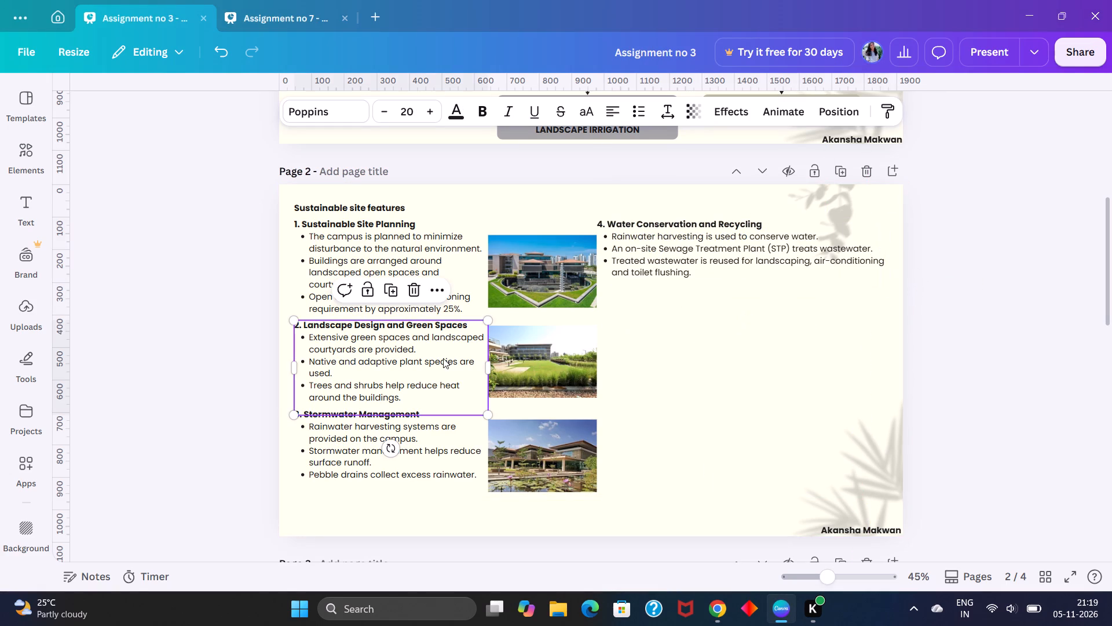
left_click(387, 294)
left_click_drag(383, 363, 672, 324)
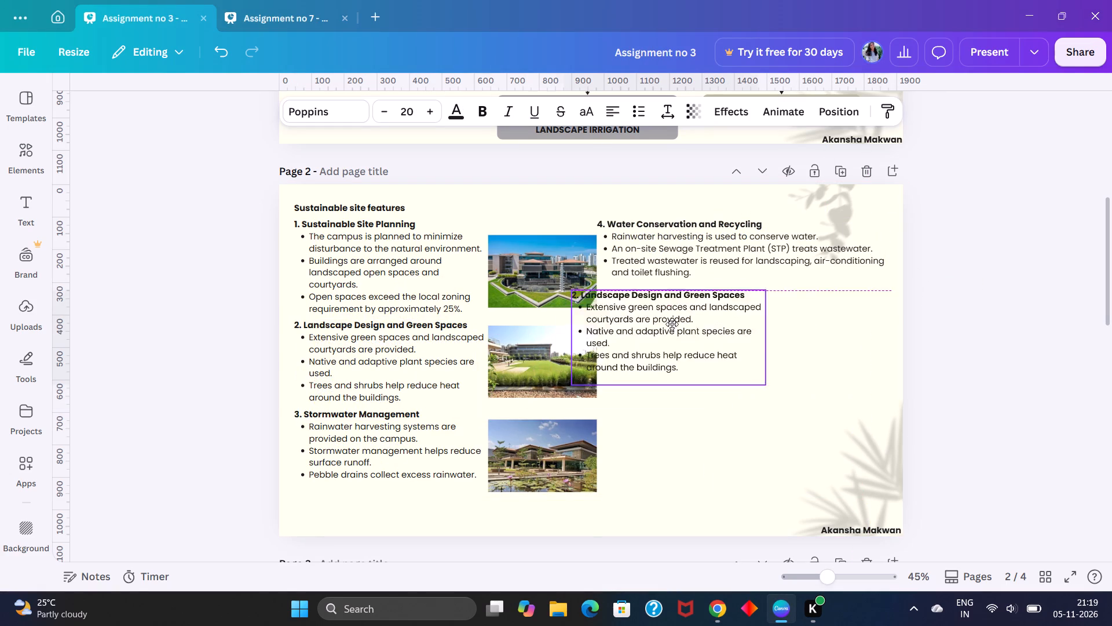
left_click_drag(672, 324, 684, 323)
Replace all text in the copied box with the copied heading, renumbered as "5. Site Ecology and Biodiversity".
double_click(673, 355)
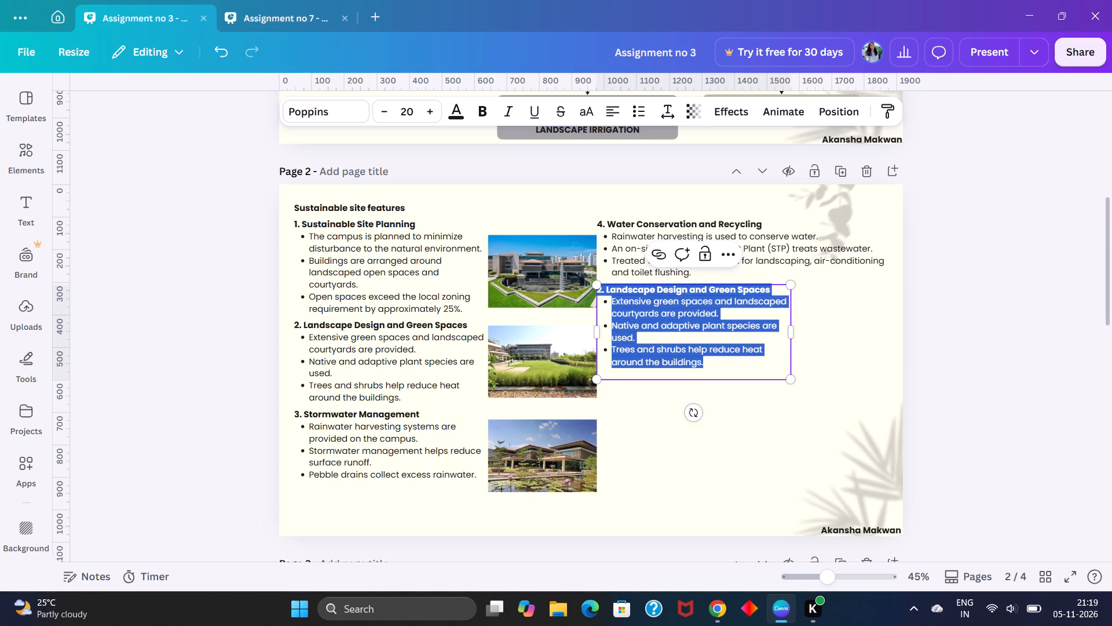
key("BackSpace")
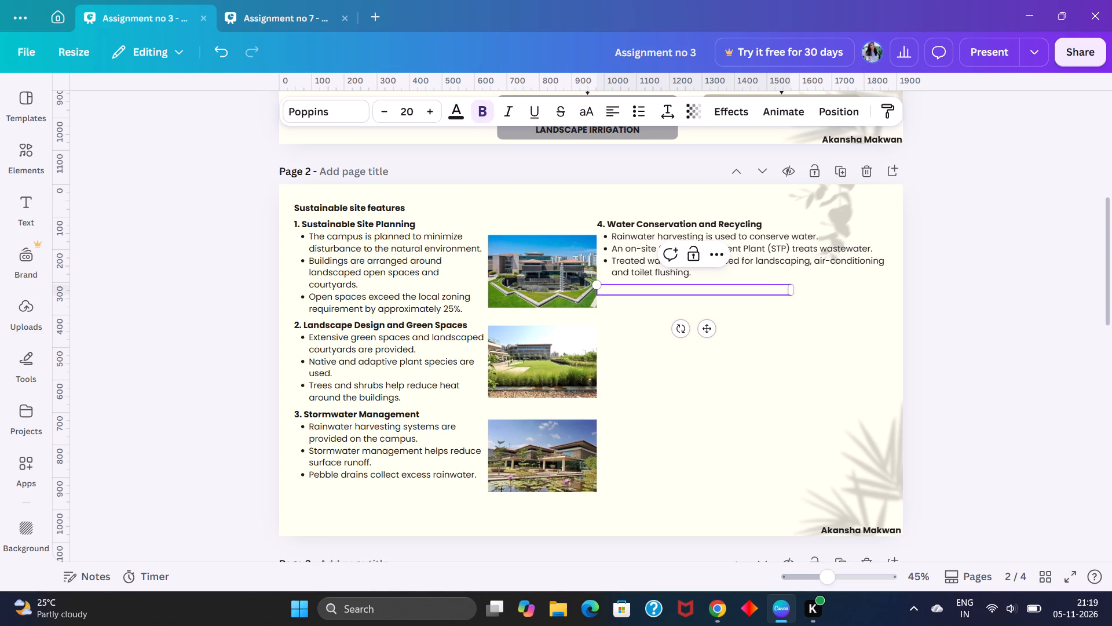
key("ctrl+v")
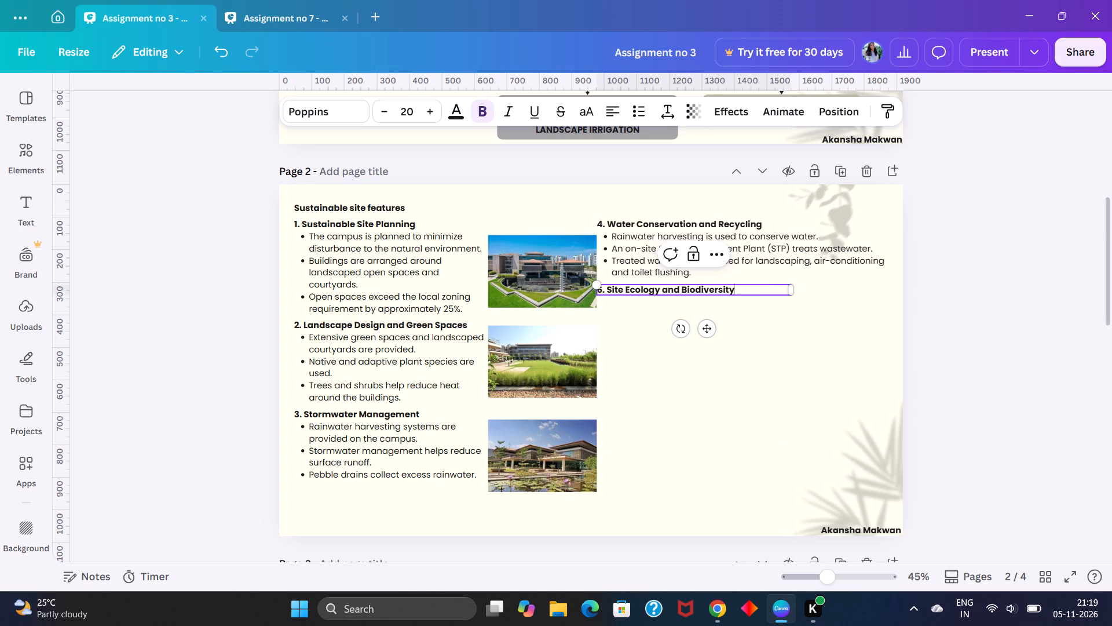
left_click(601, 292)
key("BackSpace")
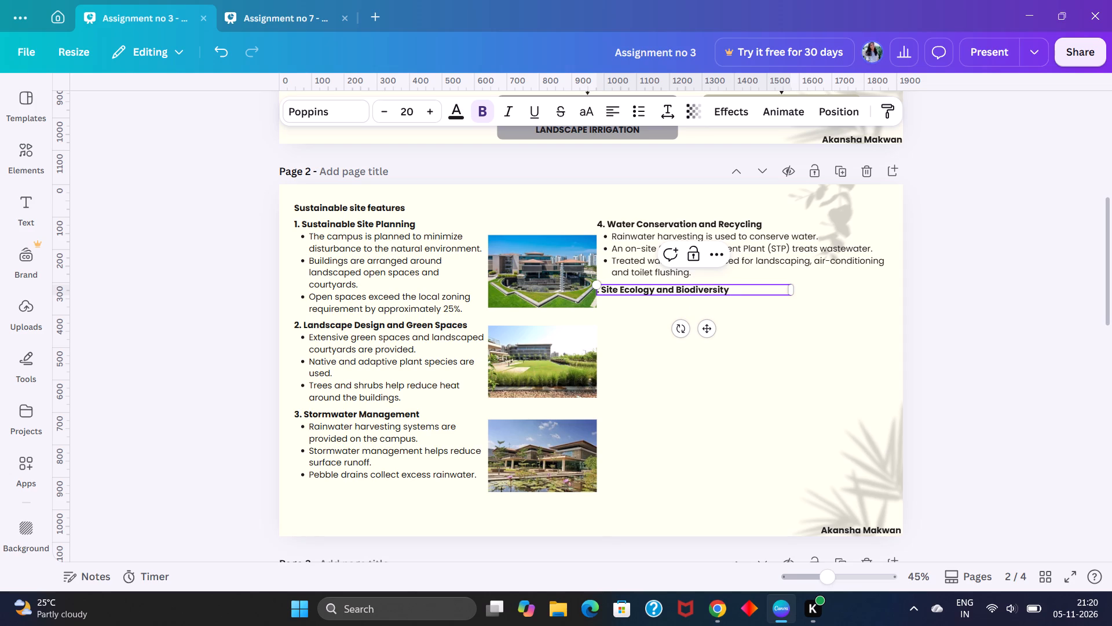
key("5")
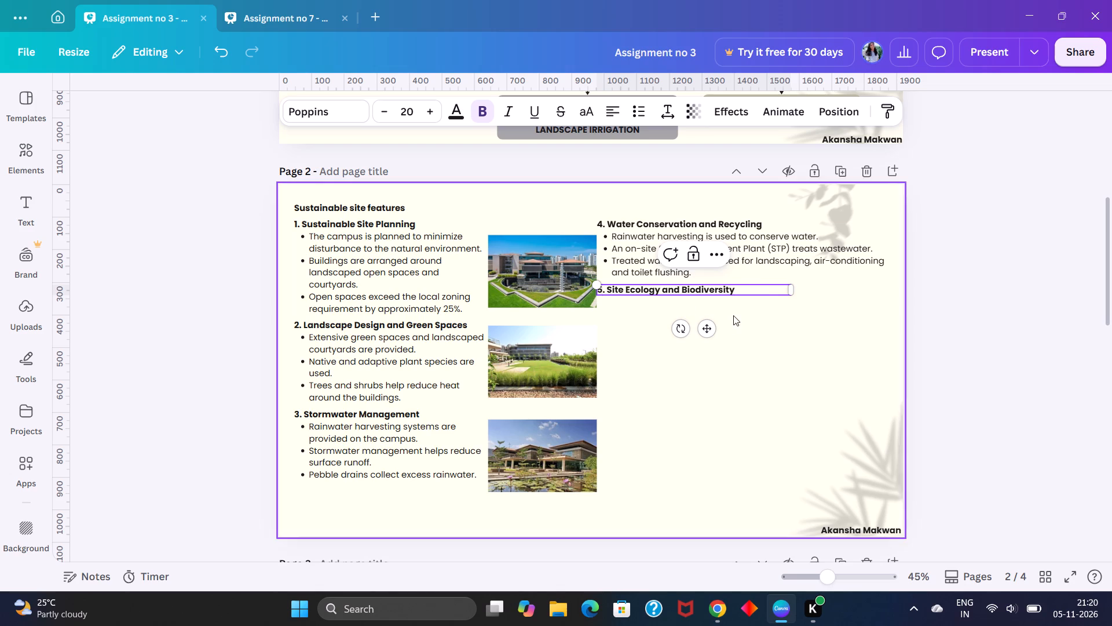
Copy the first three Site Ecology and Biodiversity bullets from ChatGPT in Chrome and paste them under the section 5 heading in Canva.
left_click(741, 288)
key("Return")
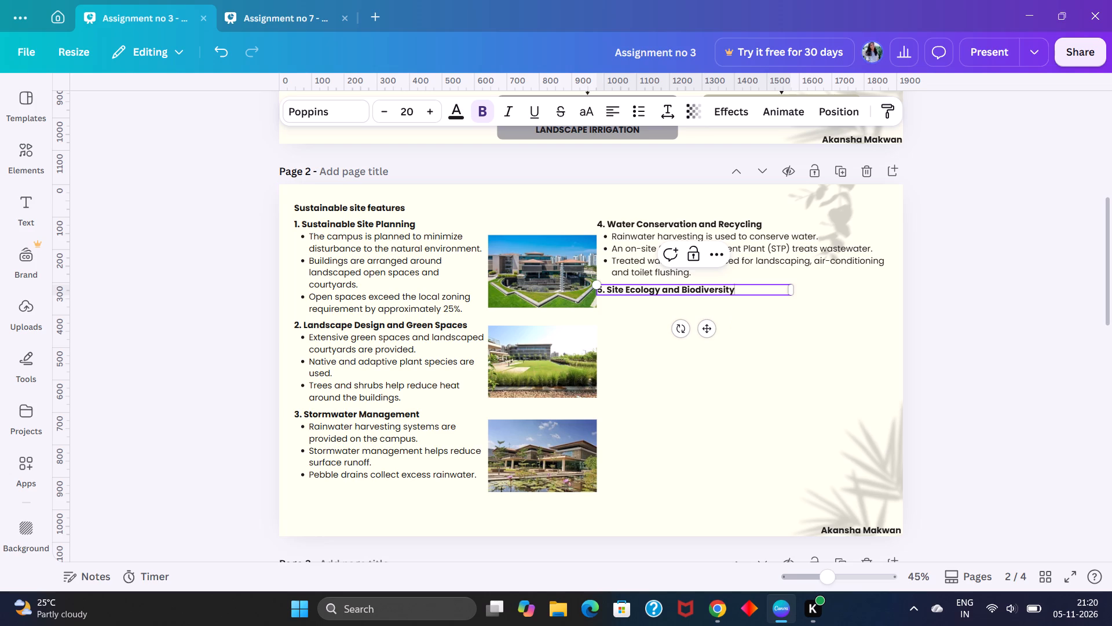
left_click(725, 620)
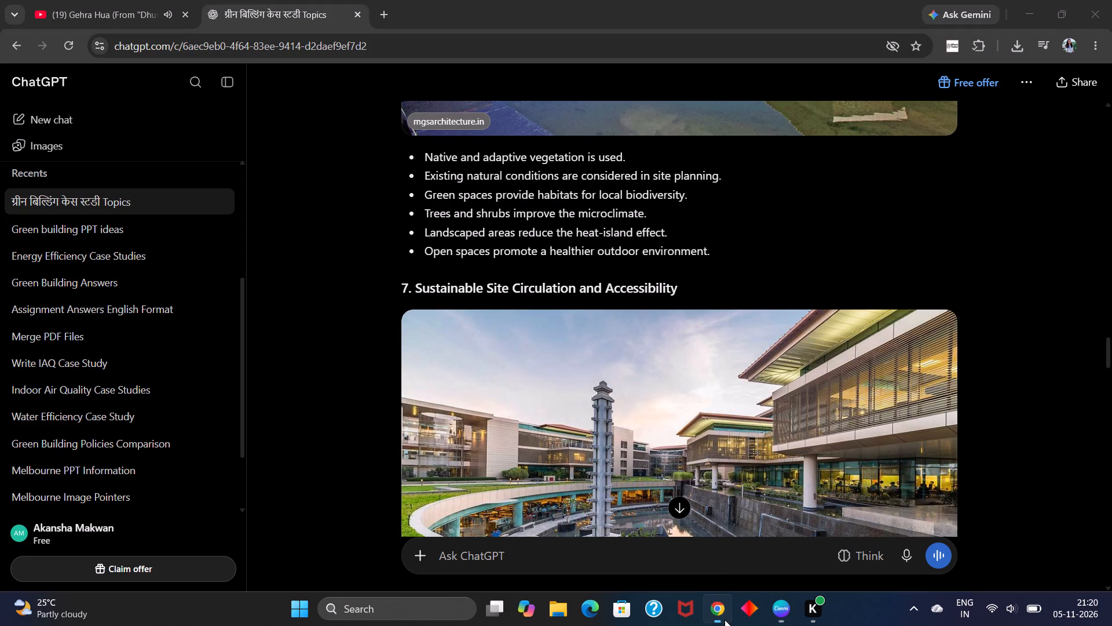
scroll(524, 339, "up", 3)
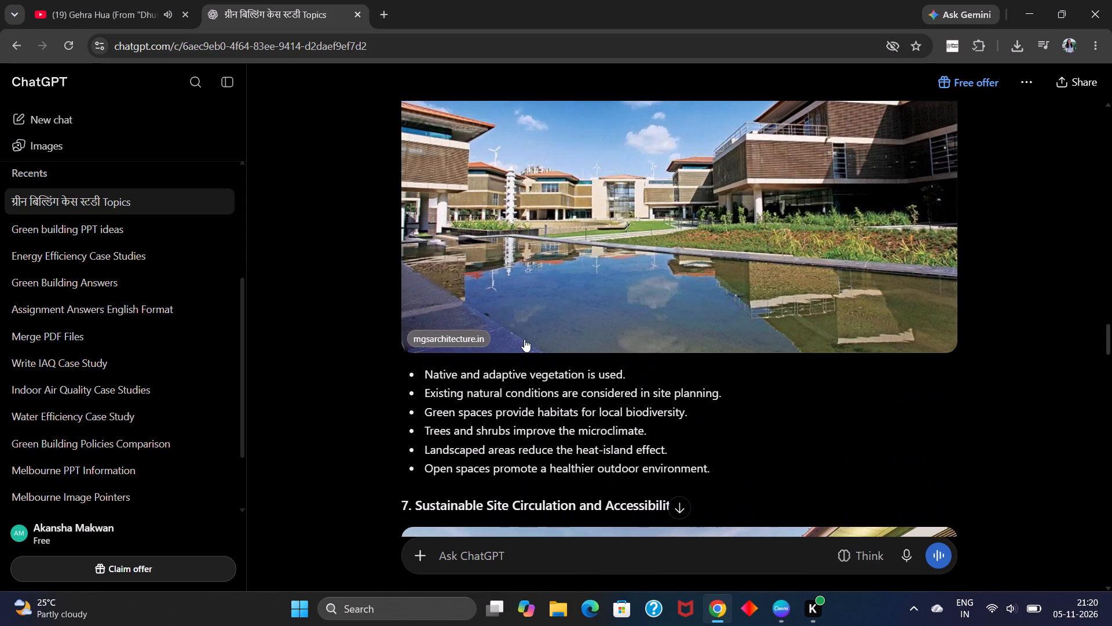
scroll(524, 339, "up", 5)
scroll(524, 339, "down", 5)
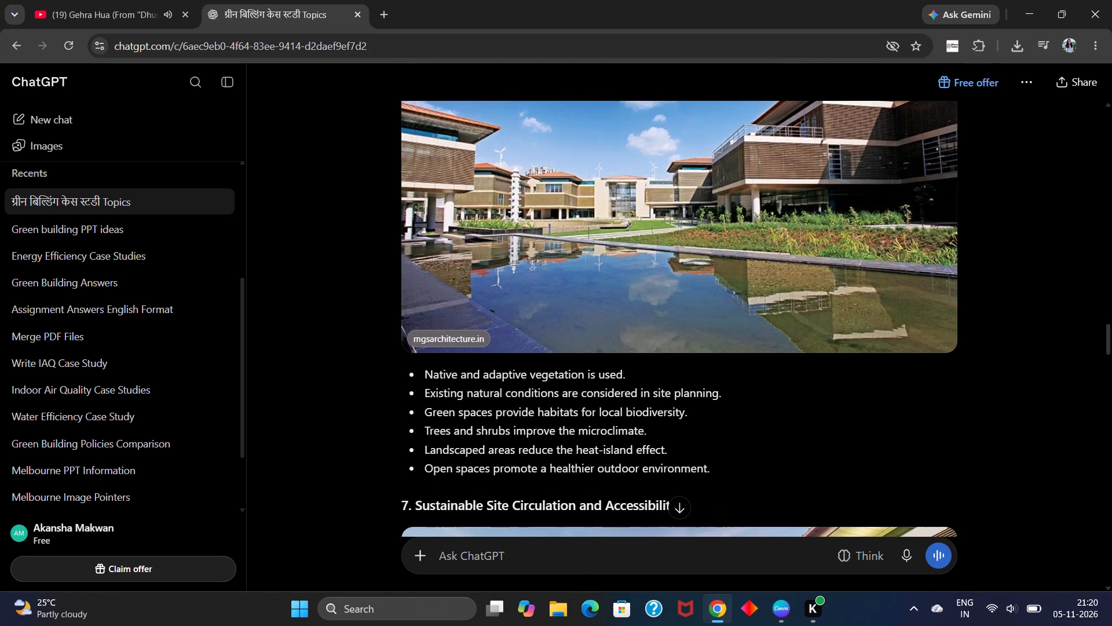
left_click_drag(687, 416, 419, 379)
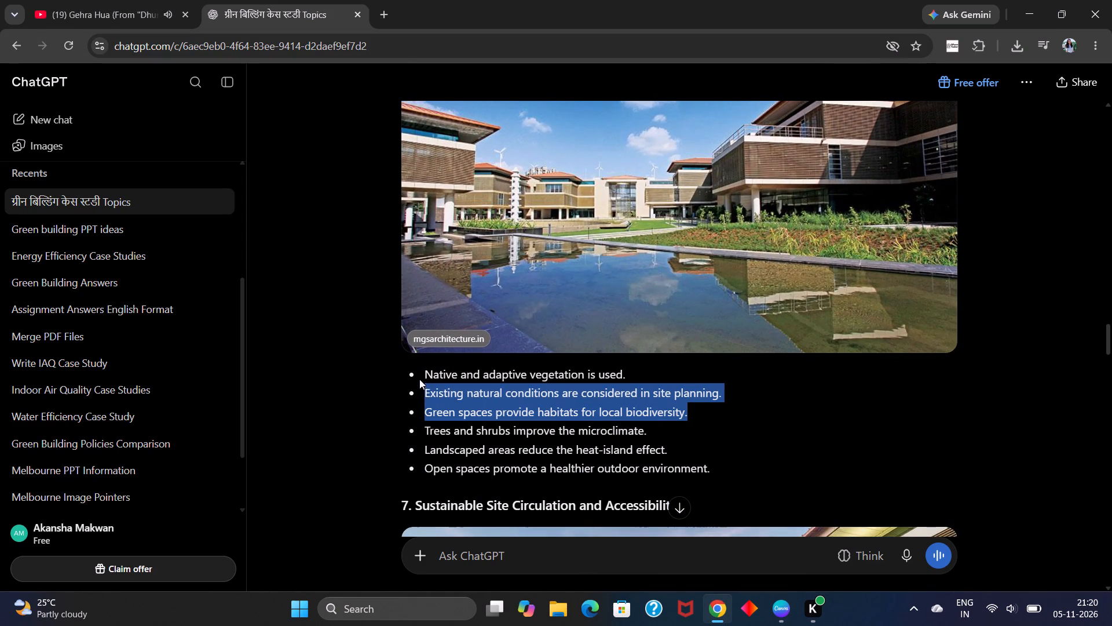
left_click_drag(419, 379, 422, 374)
key("ctrl+c")
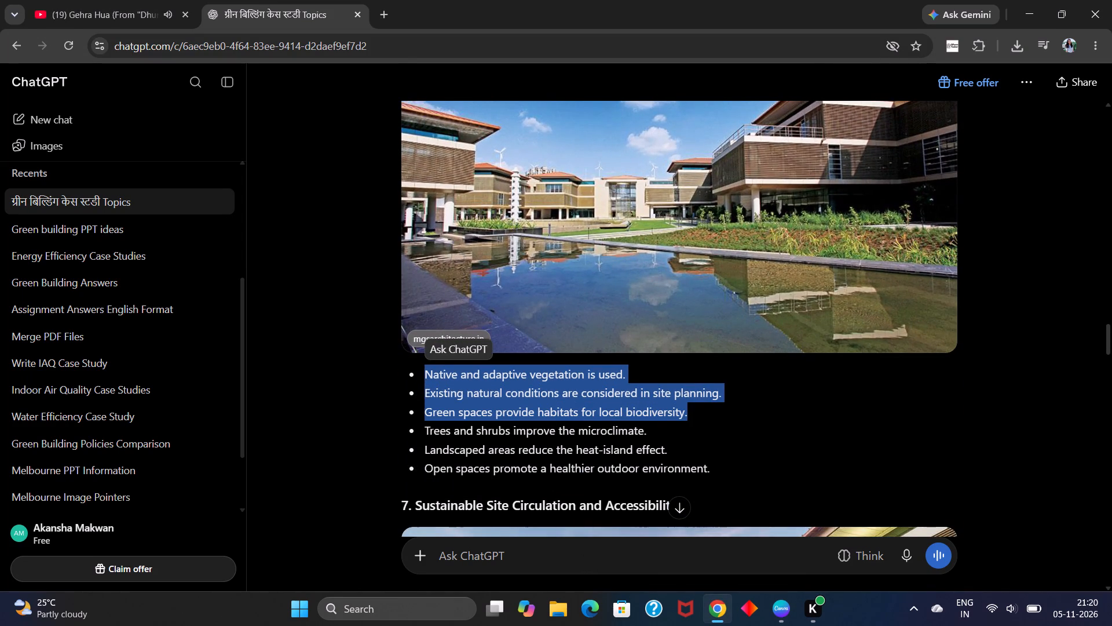
left_click(785, 607)
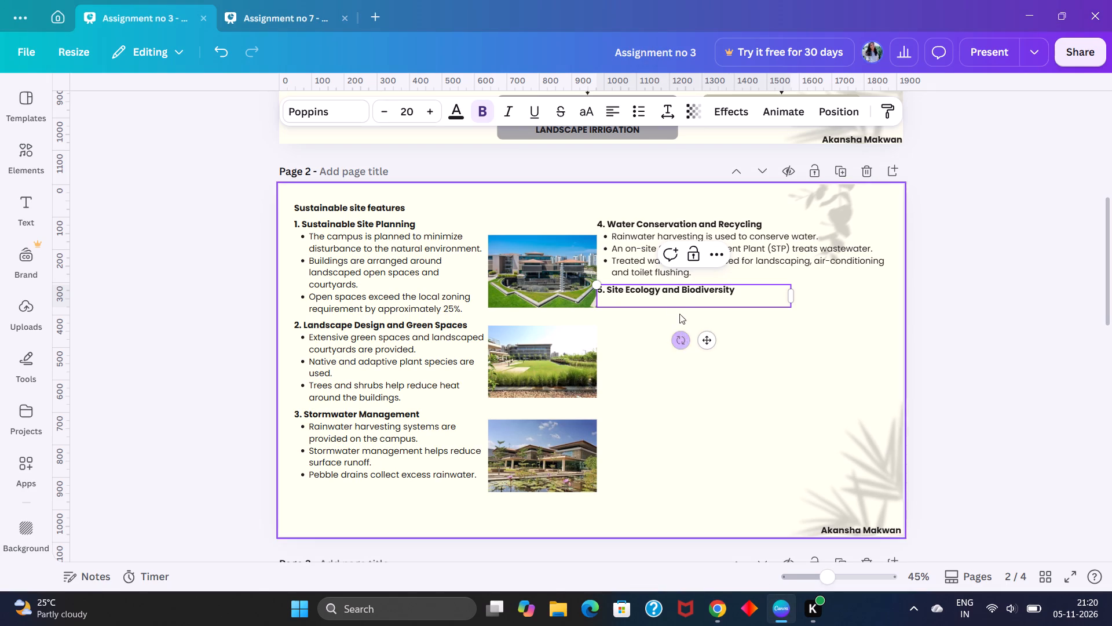
key("ctrl+v")
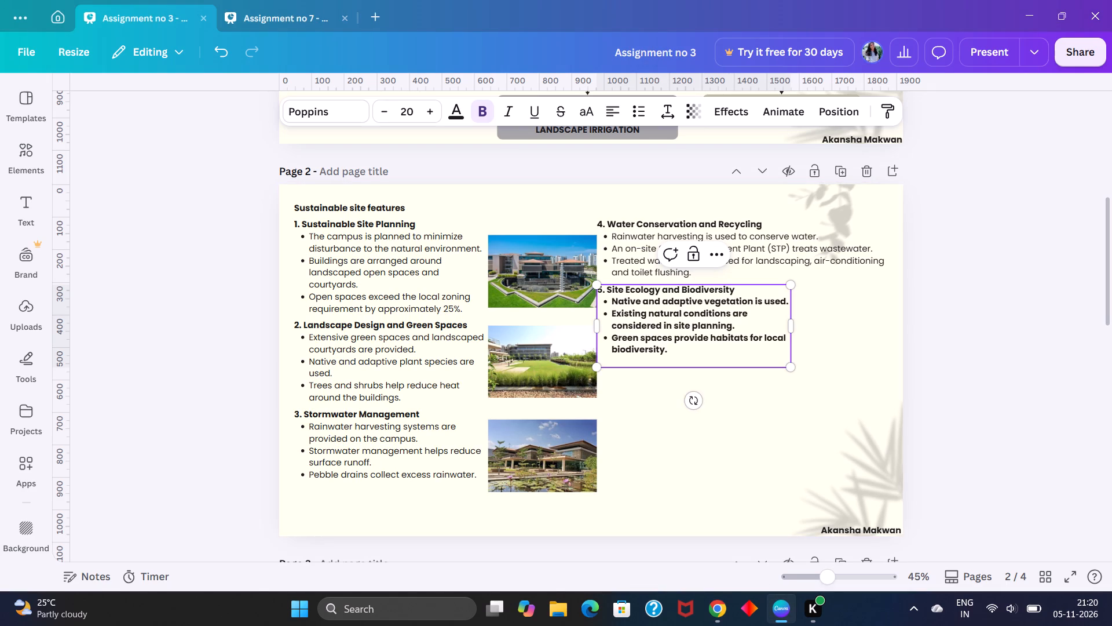
Remove the bold formatting from the three section 5 bullets, keeping the heading bold.
left_click_drag(685, 354, 613, 304)
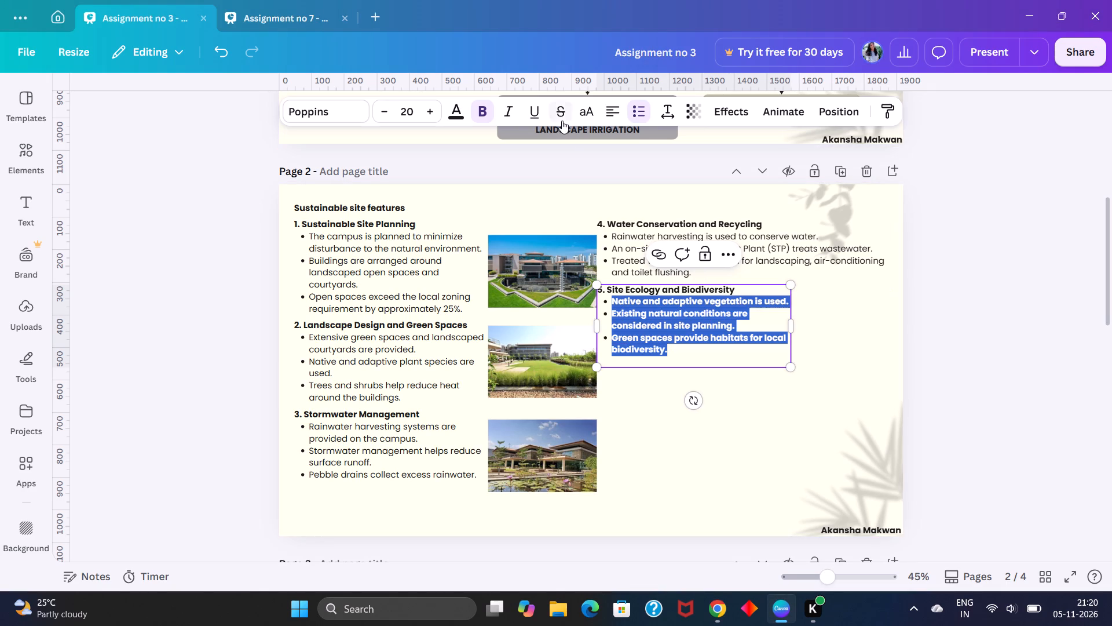
left_click(488, 113)
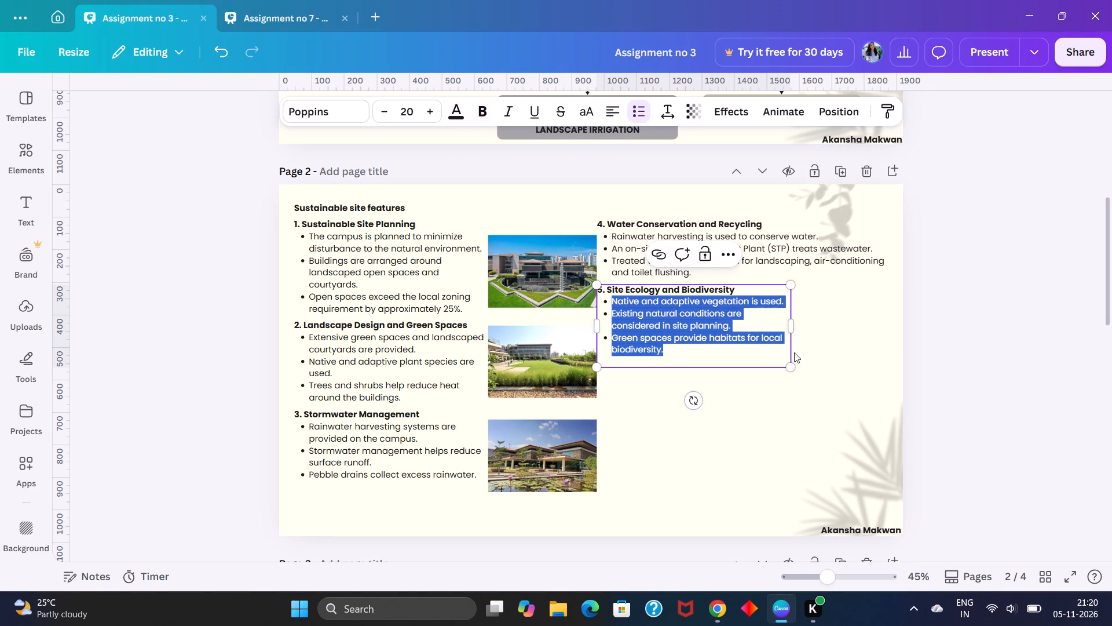
left_click(942, 339)
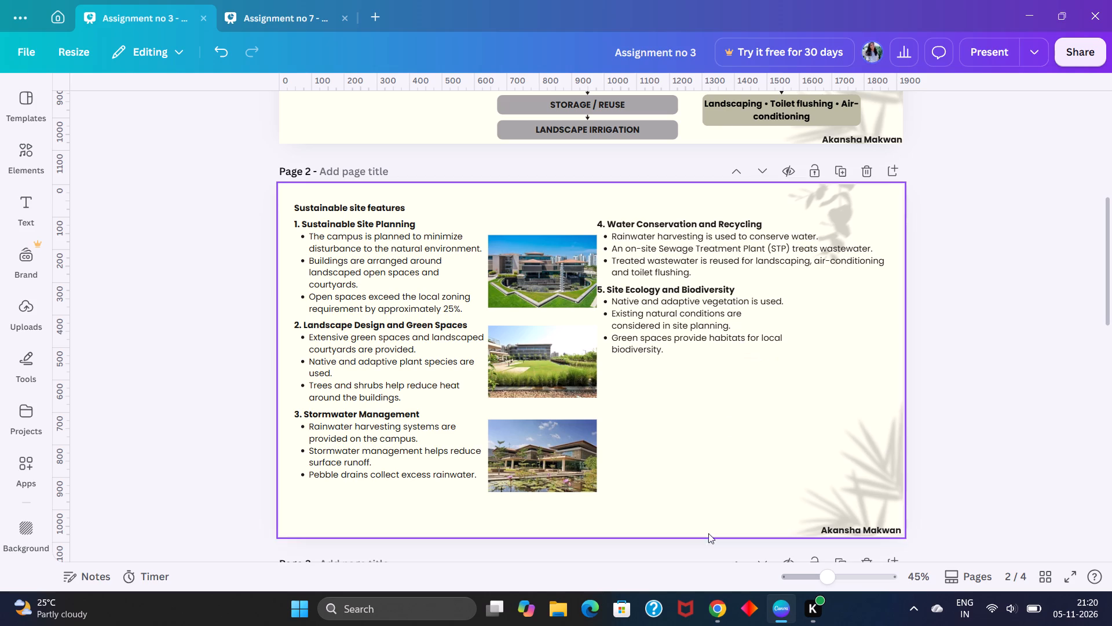
Copy the enlarged Site Ecology photo of the buildings and pond from ChatGPT in Chrome and paste it onto page 2 in Canva.
left_click(722, 608)
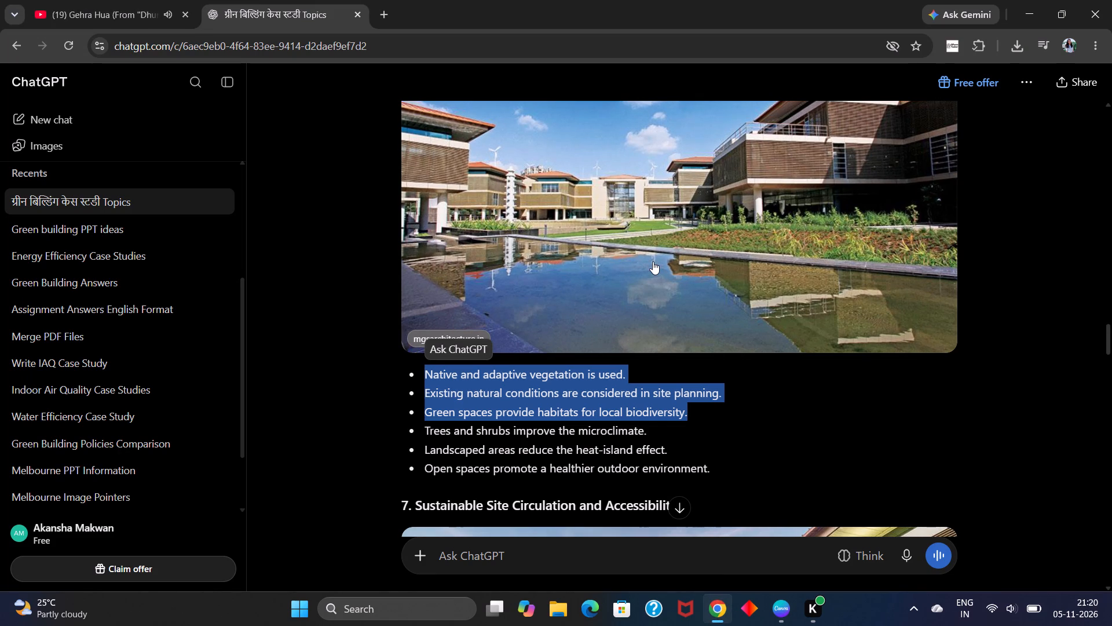
left_click(653, 258)
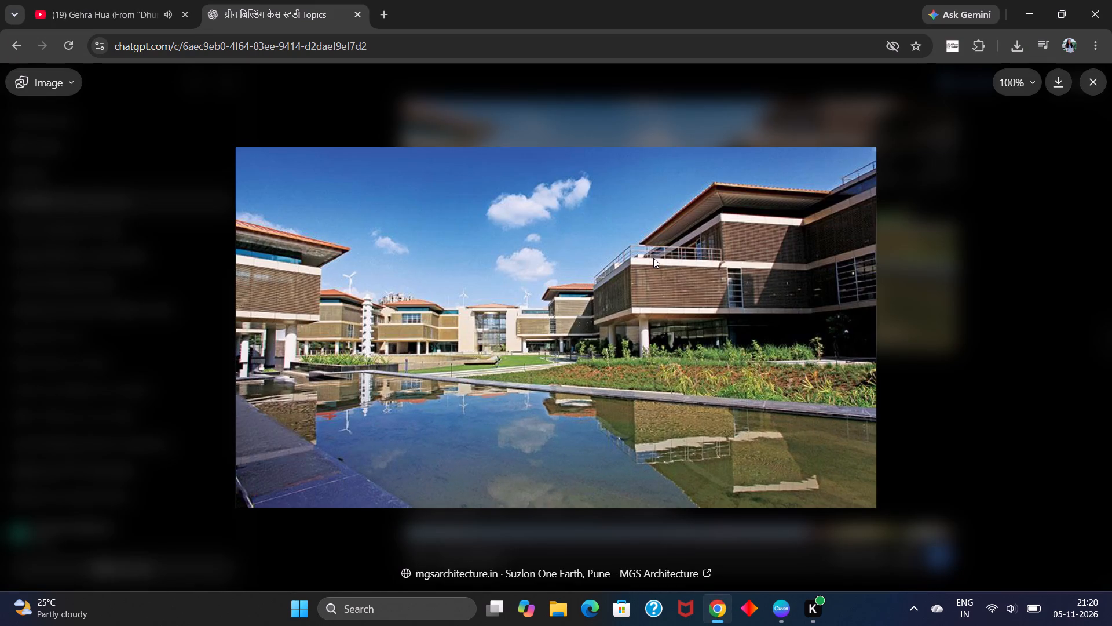
right_click(653, 258)
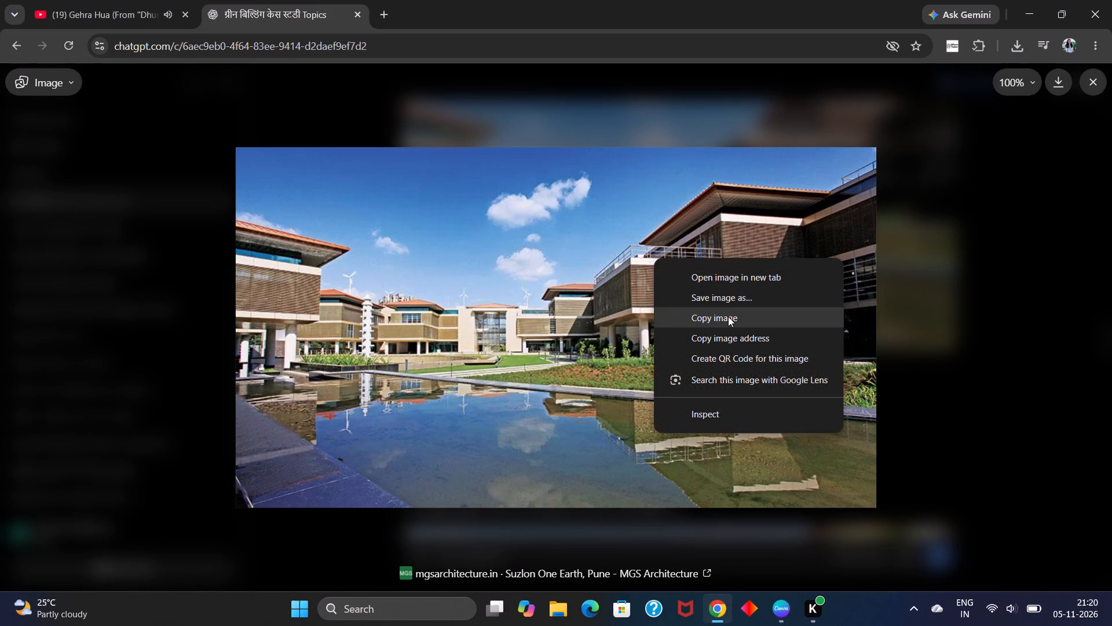
left_click(728, 316)
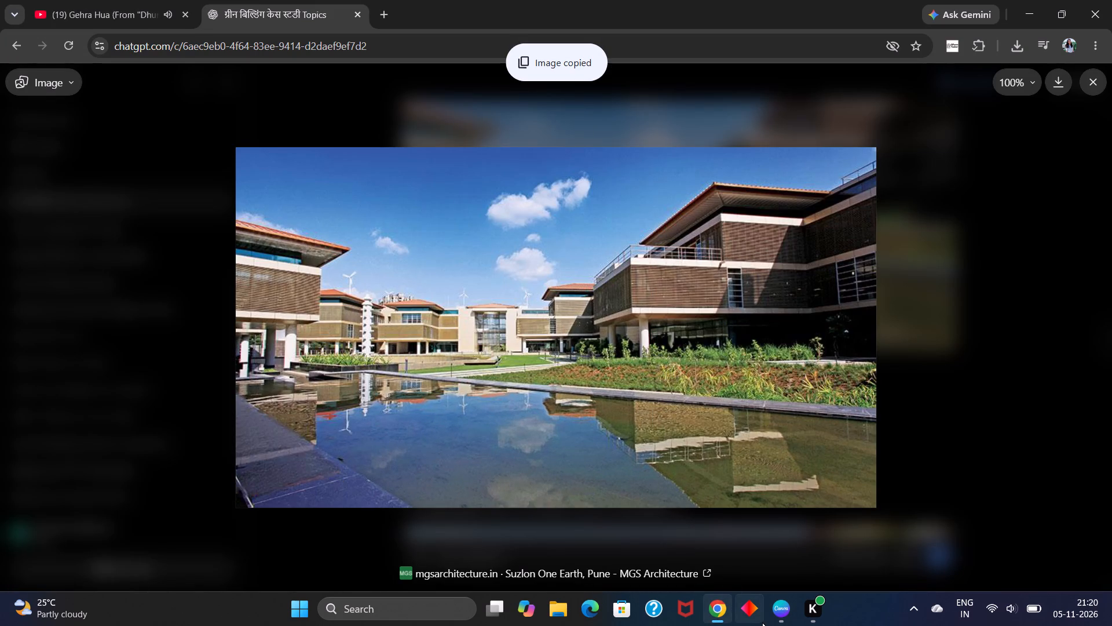
left_click(771, 617)
key("ctrl+v")
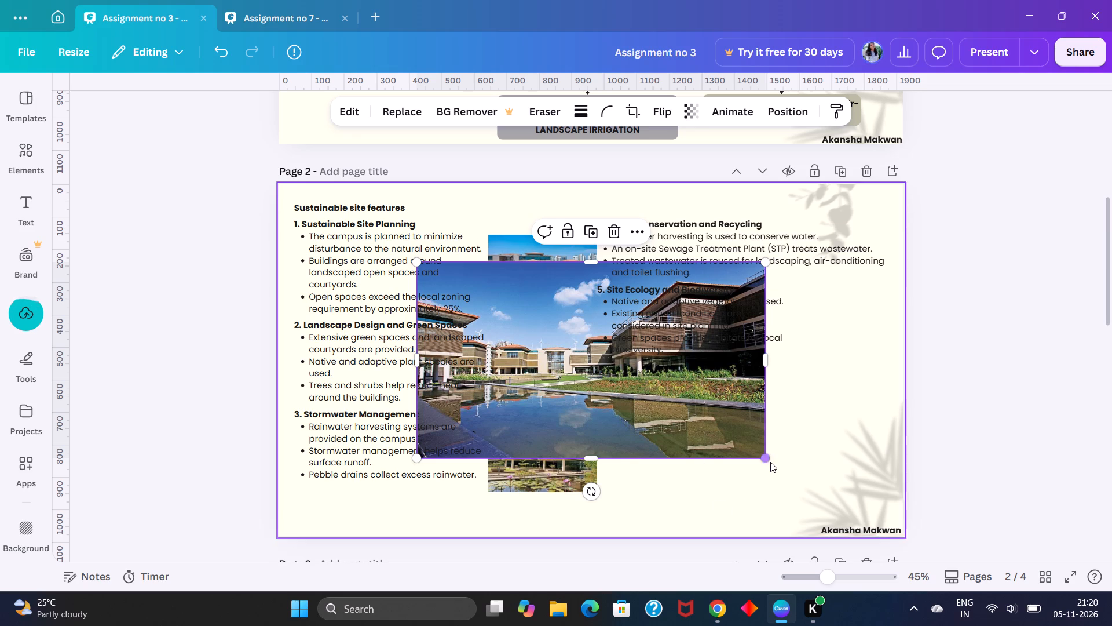
Shrink the pasted pond photo to the width of the other section photos and place it to the right of section 5.
left_click(770, 462)
left_click_drag(766, 458, 572, 335)
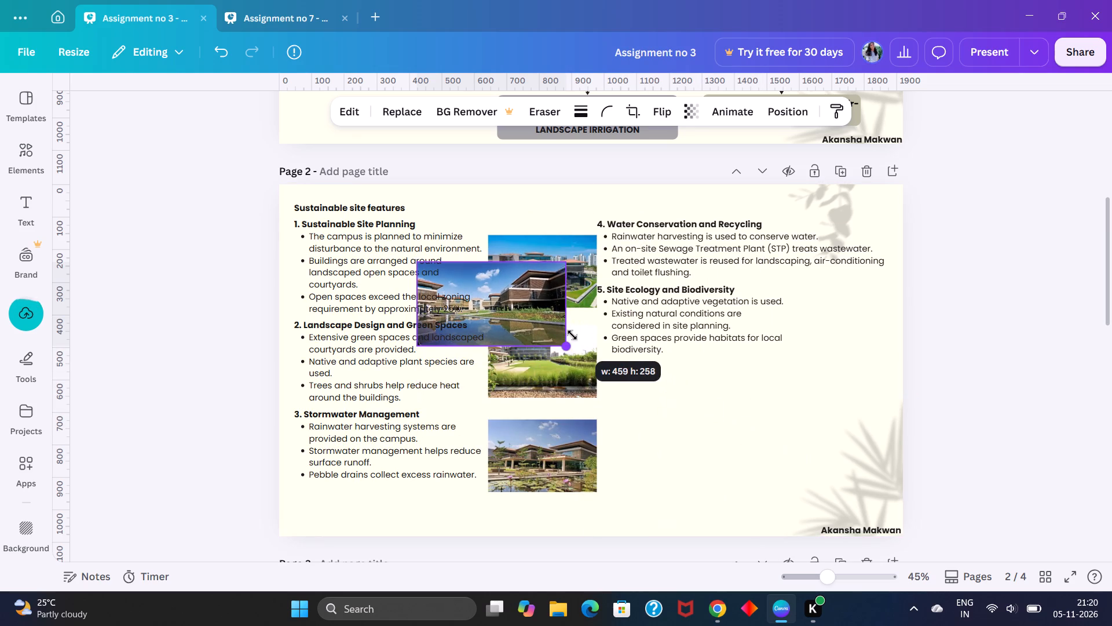
left_click_drag(572, 335, 566, 326)
left_click_drag(515, 295, 516, 295)
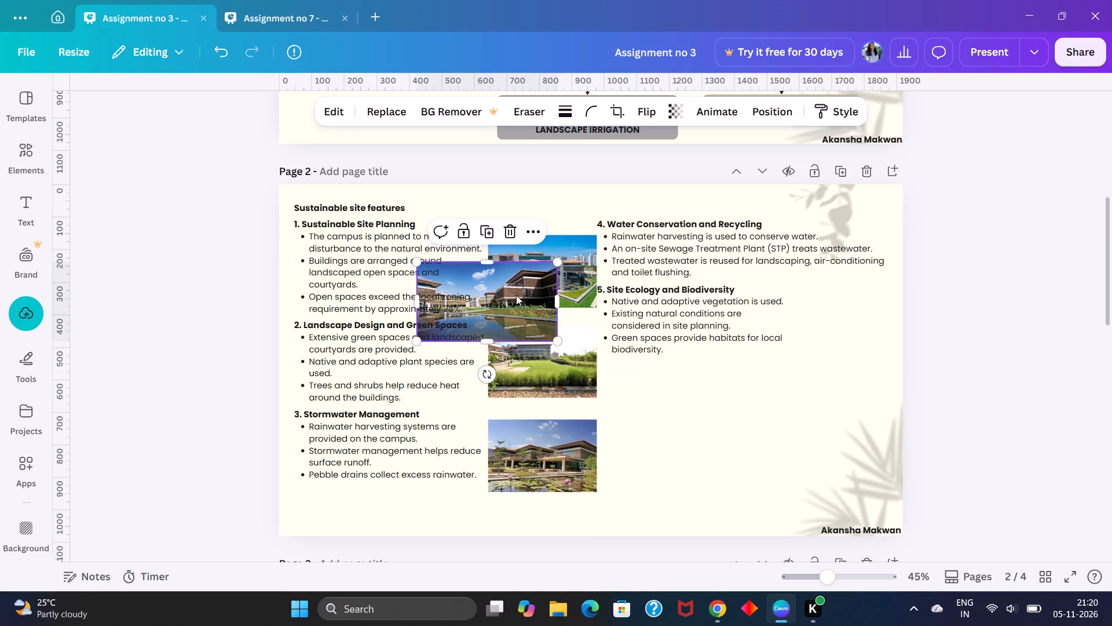
left_click_drag(516, 295, 583, 293)
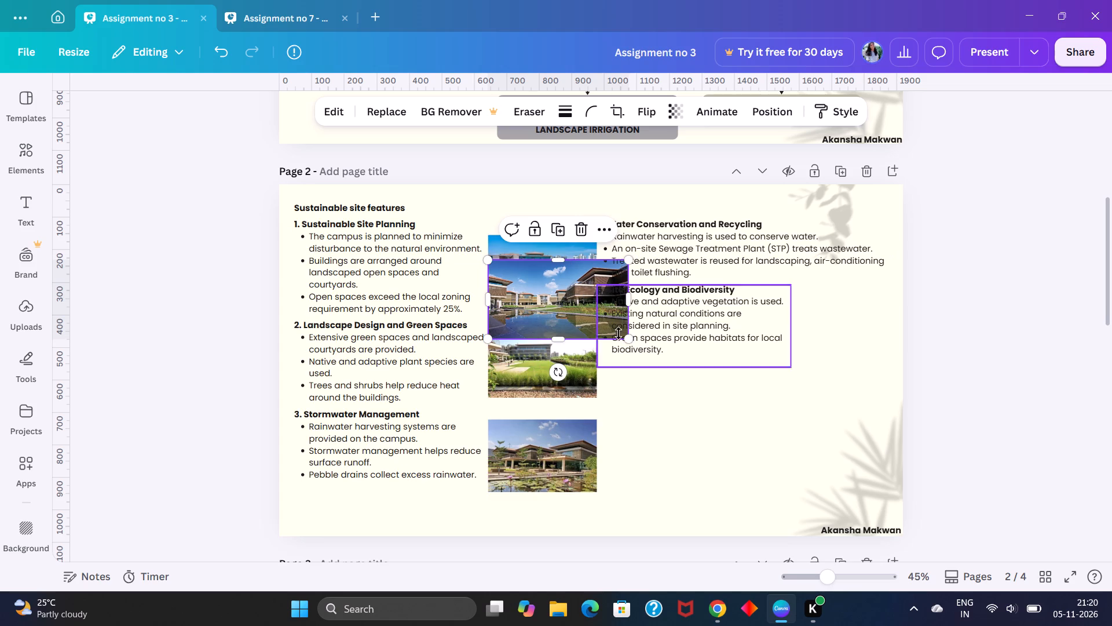
left_click_drag(631, 340, 606, 321)
left_click_drag(561, 293, 839, 330)
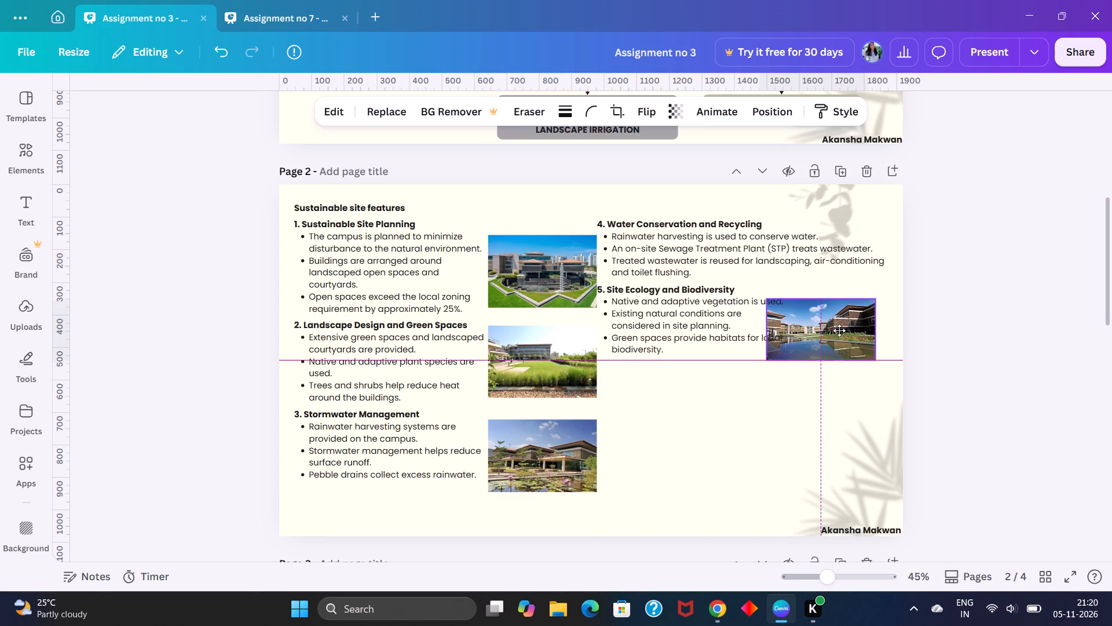
left_click_drag(839, 330, 859, 327)
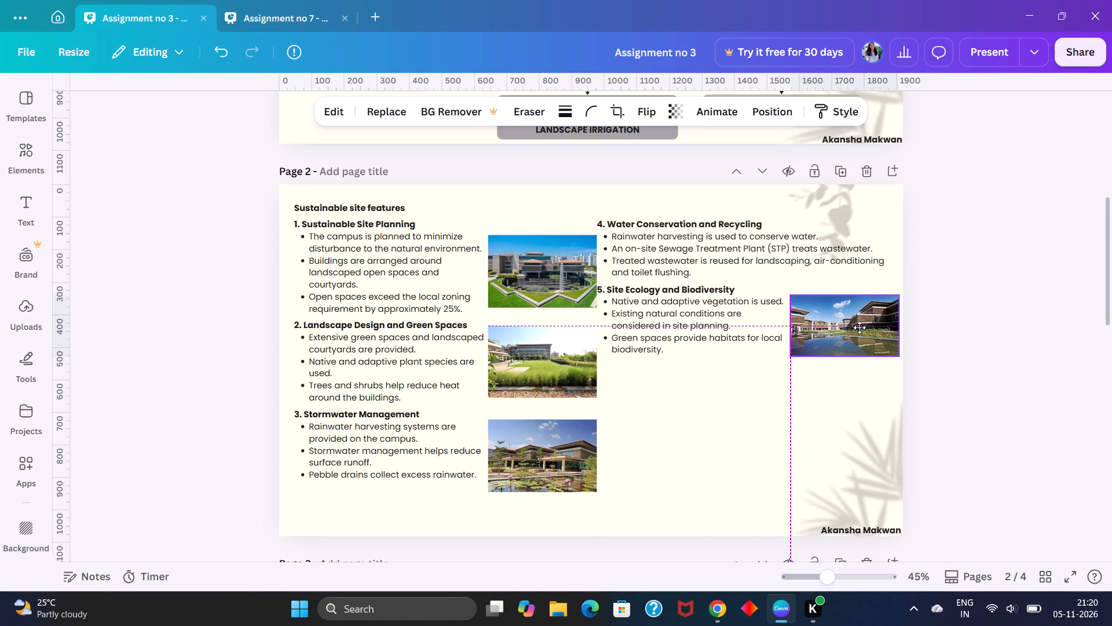
left_click_drag(859, 327, 861, 328)
left_click(936, 427)
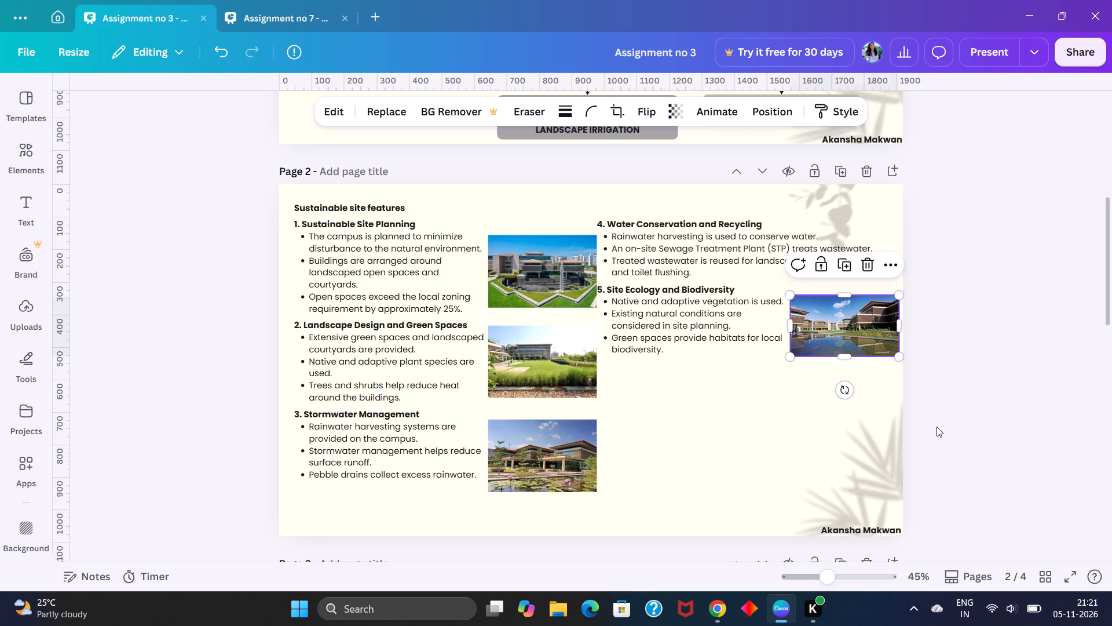
left_click_drag(841, 331, 842, 323)
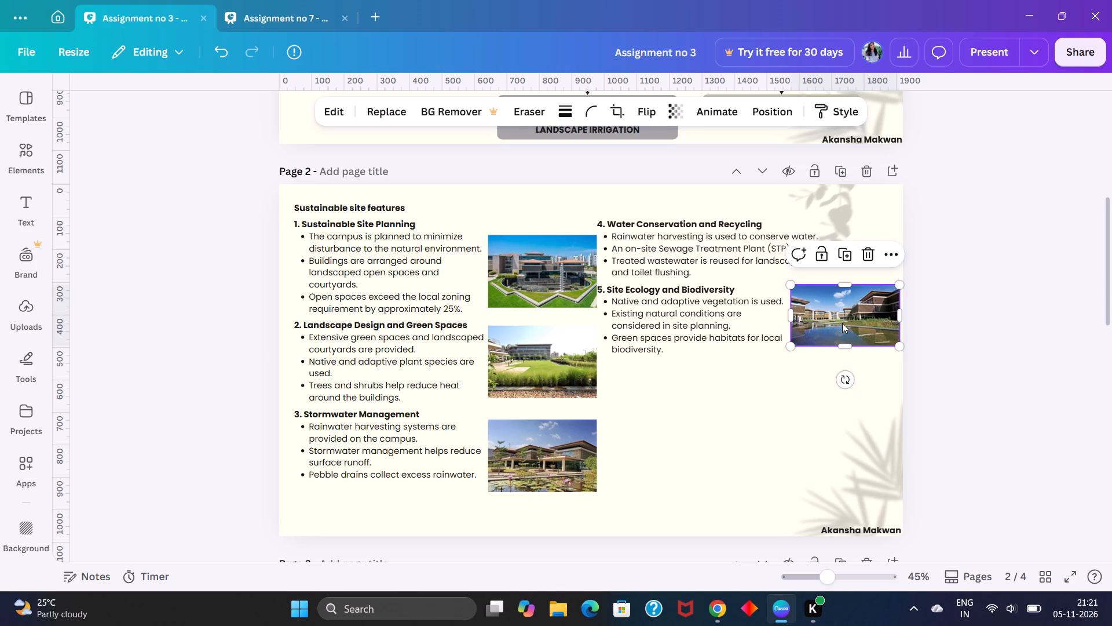
Duplicate the section 5 text box and place the copy directly below it, aligned with its left edge.
left_click(654, 326)
left_click(692, 253)
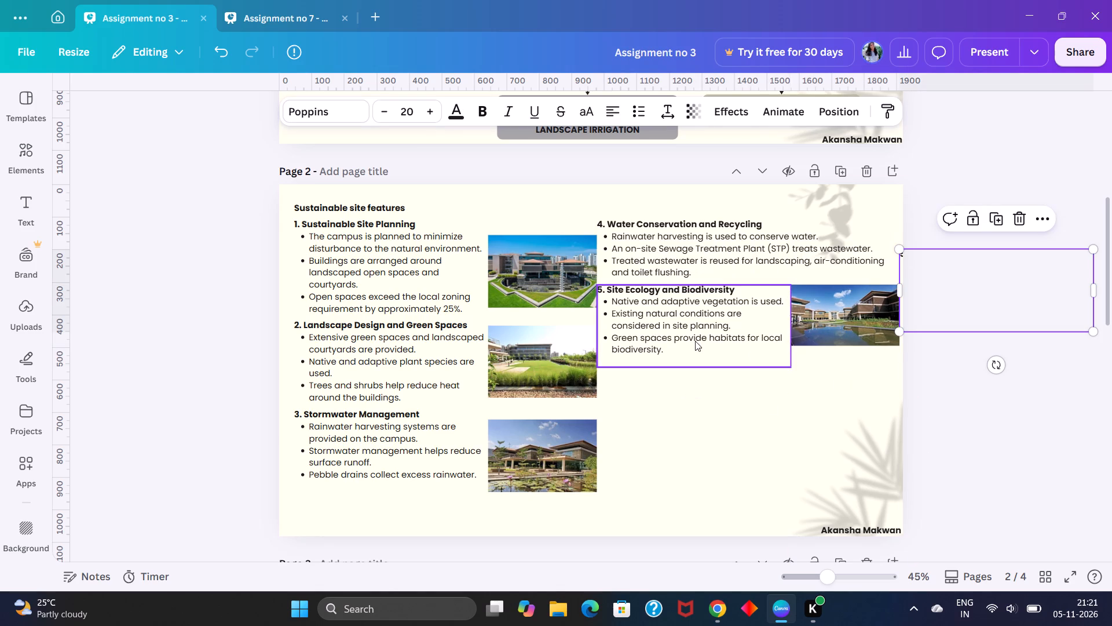
left_click_drag(932, 307, 633, 417)
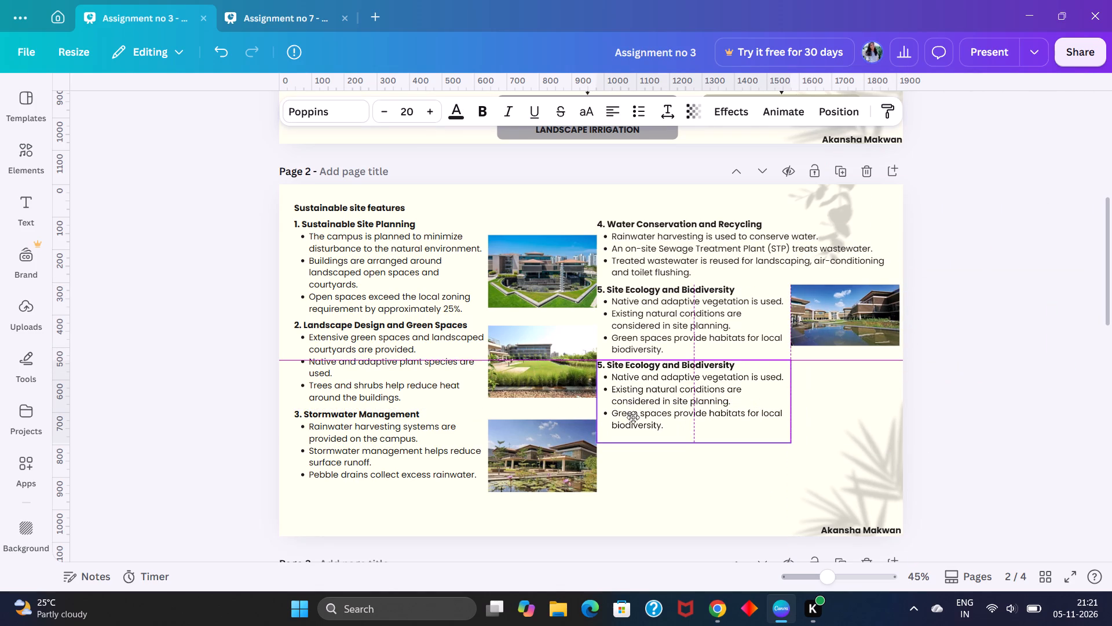
left_click_drag(633, 417, 632, 416)
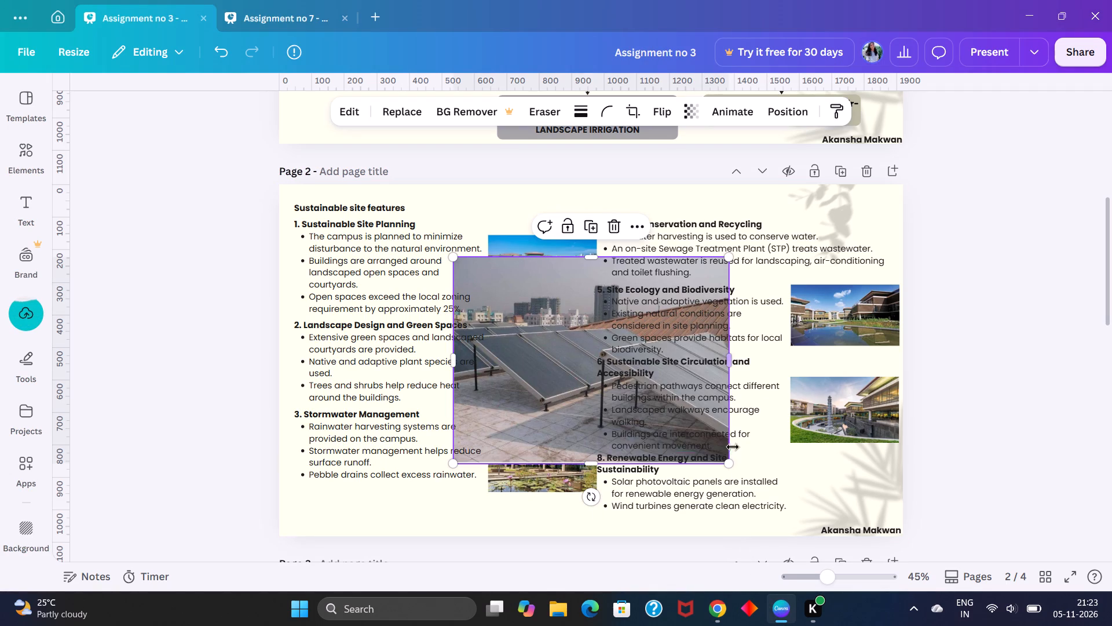
Shrink the solar panel photo to a width of about 424 and crop its top and bottom edges.
left_click_drag(727, 259, 583, 354)
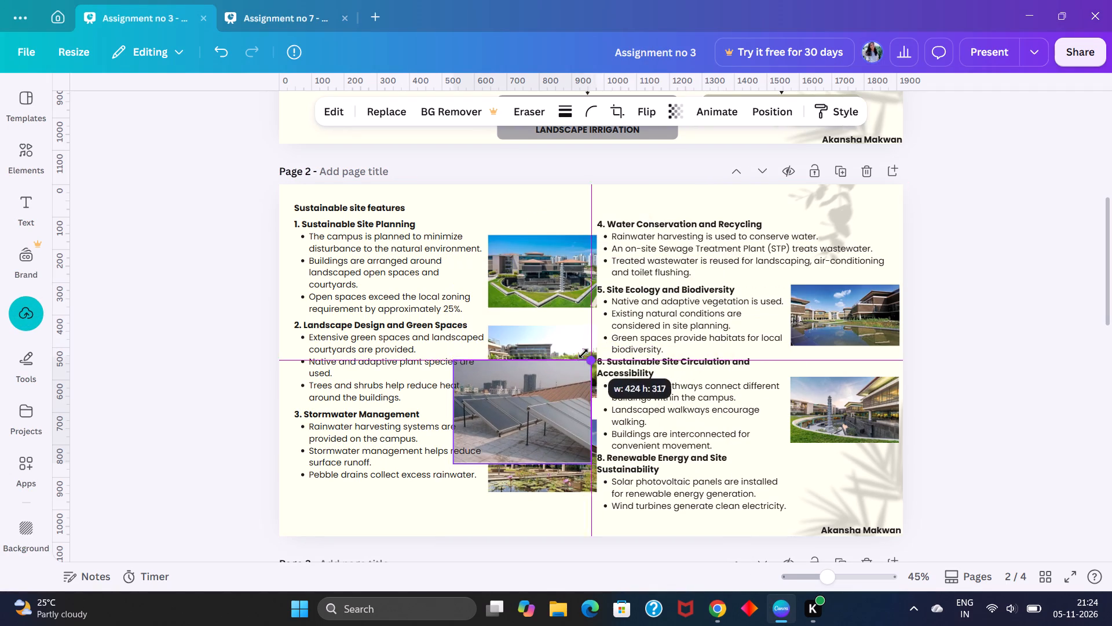
left_click_drag(583, 354, 582, 355)
left_click_drag(523, 361, 520, 384)
left_click_drag(522, 463, 525, 451)
Place the solar panel photo beside the section 8 bullets and shrink it to line up with the photos above without covering text.
left_click_drag(524, 428, 627, 460)
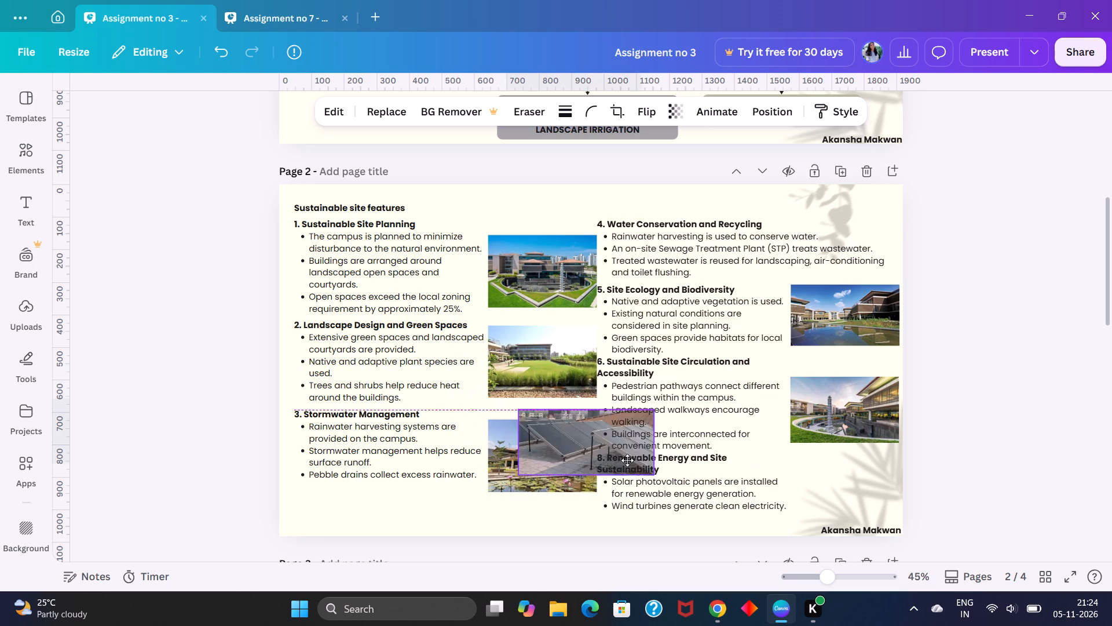
left_click_drag(627, 460, 836, 498)
left_click_drag(906, 522, 889, 505)
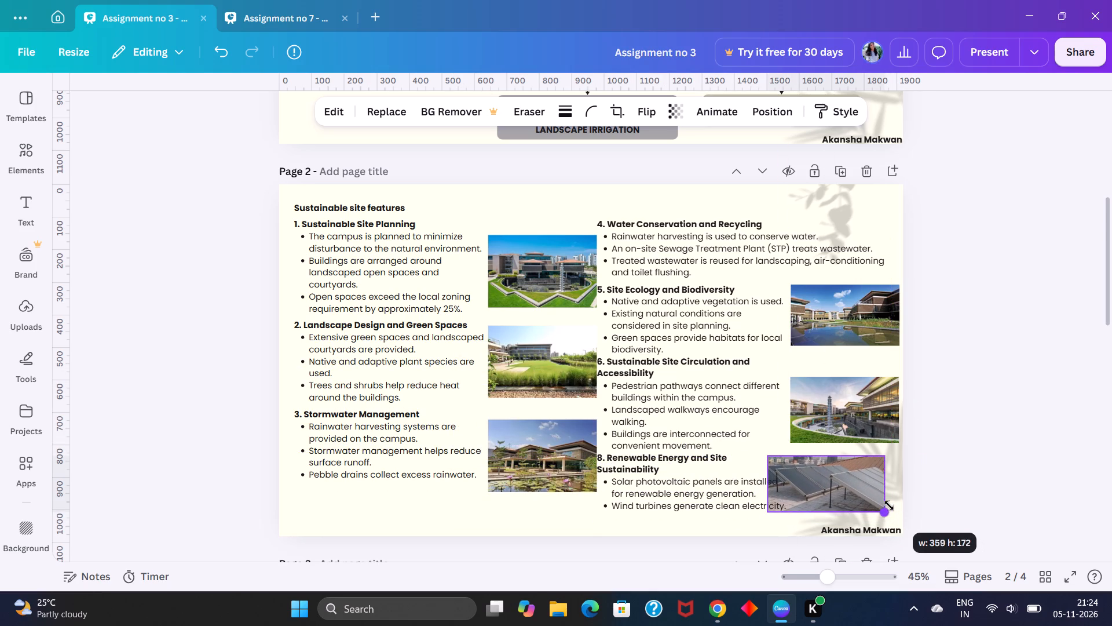
left_click_drag(889, 505, 888, 505)
left_click_drag(849, 486, 862, 486)
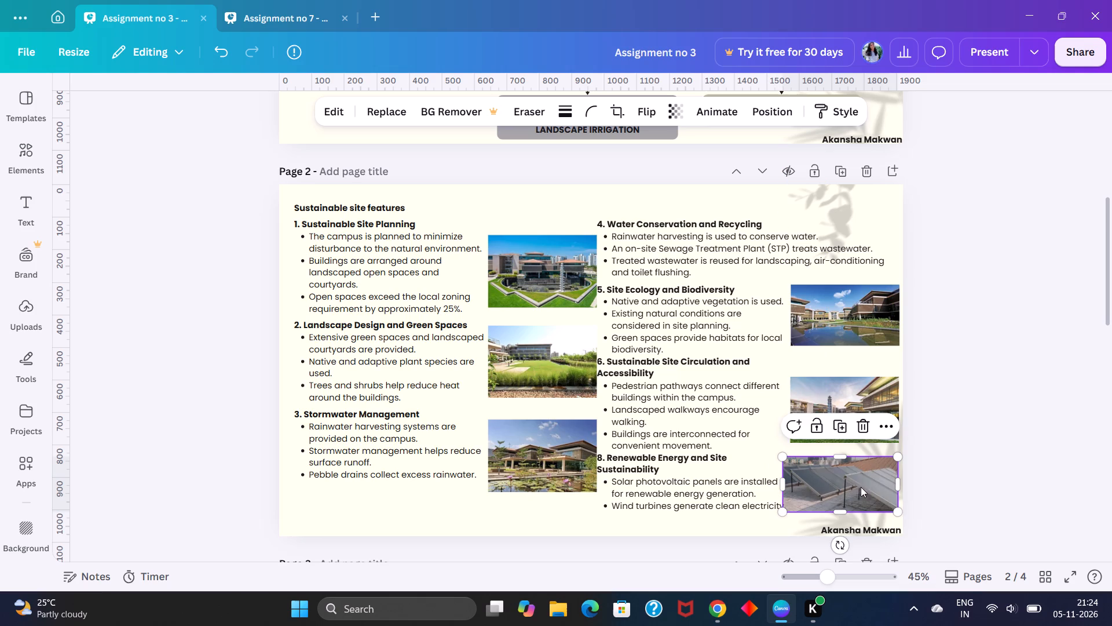
left_click(784, 508)
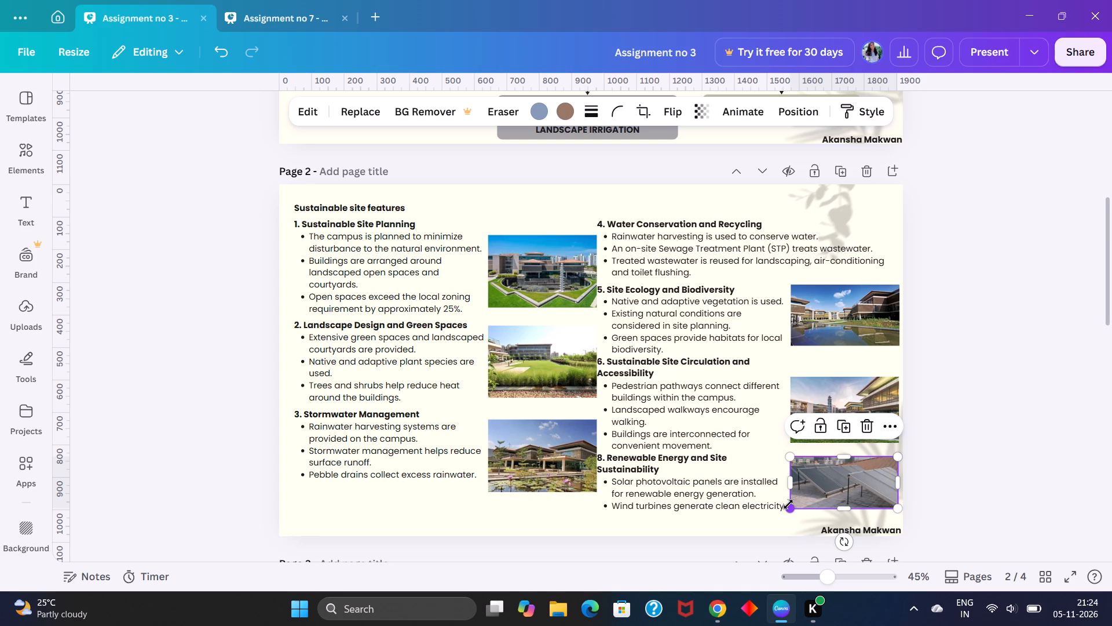
left_click(974, 437)
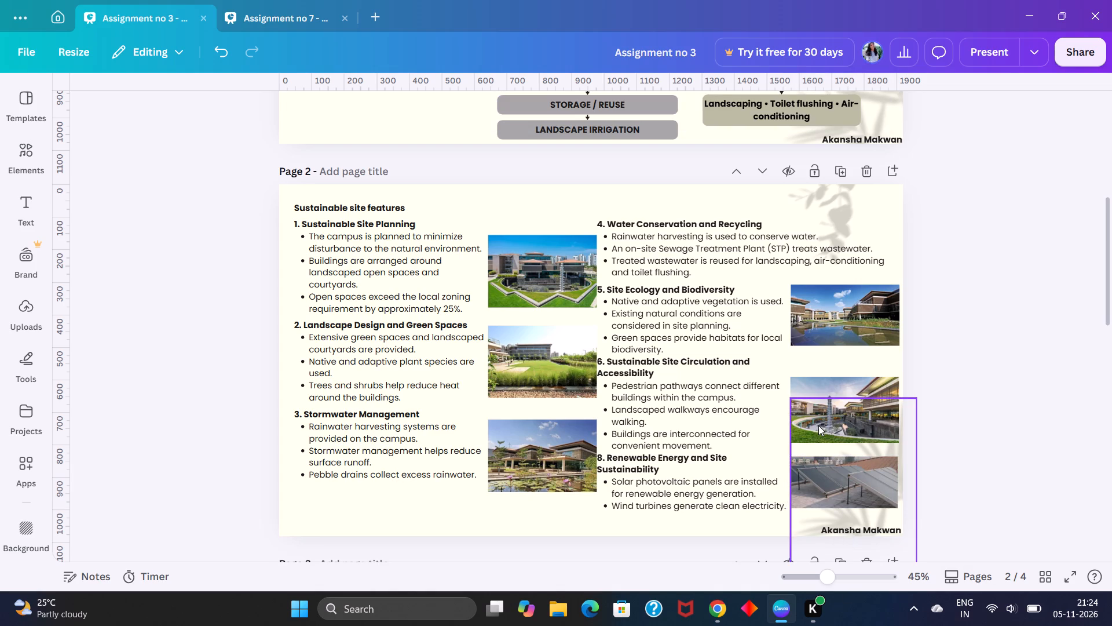
Nudge the fountain courtyard photo beside section 6 slightly upward, widening the gap above the solar panel photo.
left_click(818, 424)
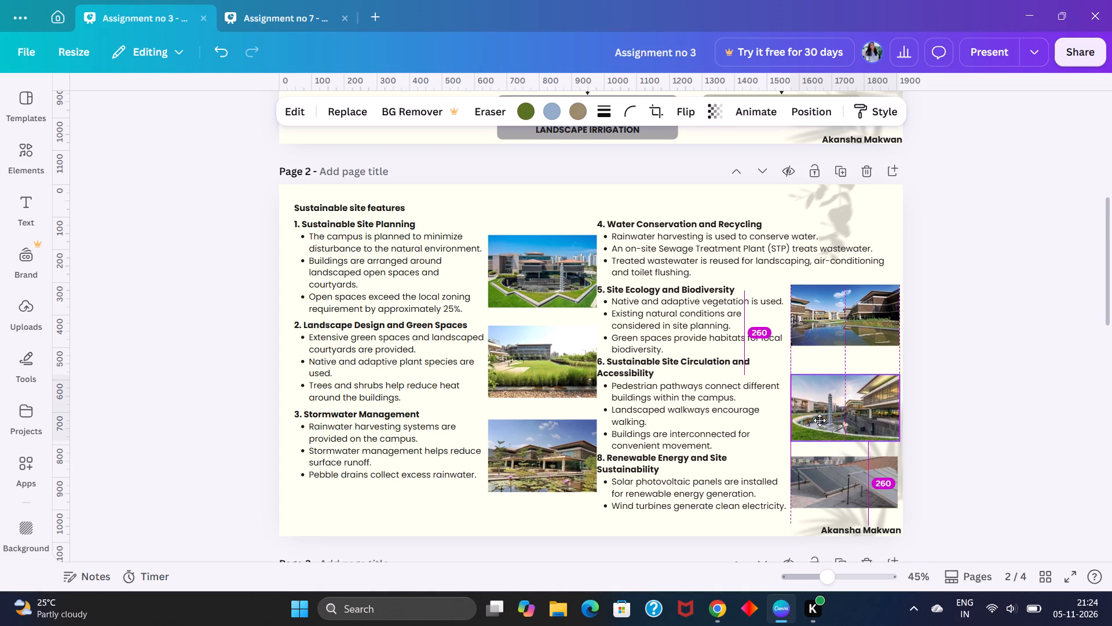
left_click(937, 421)
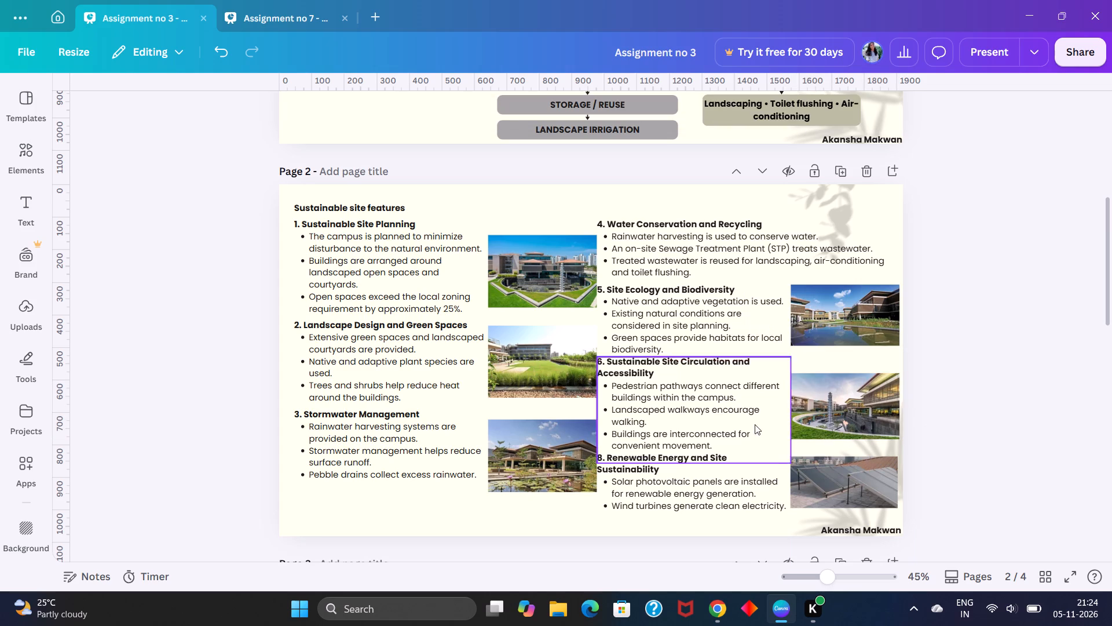
Delete the building systems diagram, the colour building photo and the black-and-white building photo from the Bullitt Center page.
scroll(459, 500, "up", 5)
scroll(457, 501, "down", 11)
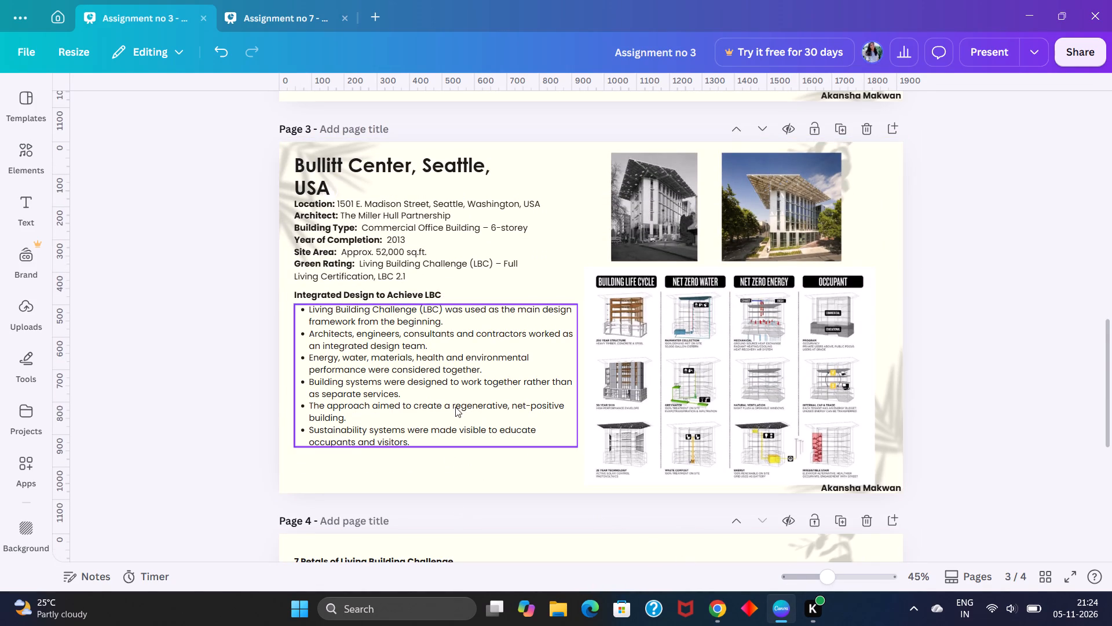
left_click(726, 408)
left_click(752, 238)
left_click(752, 235)
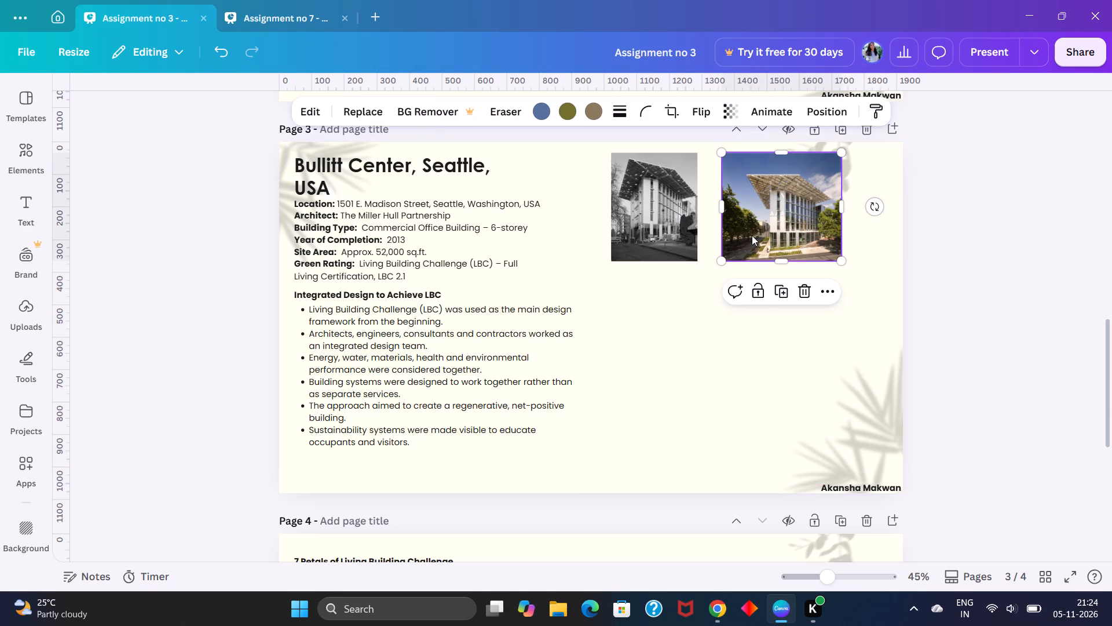
left_click(807, 297)
left_click(672, 244)
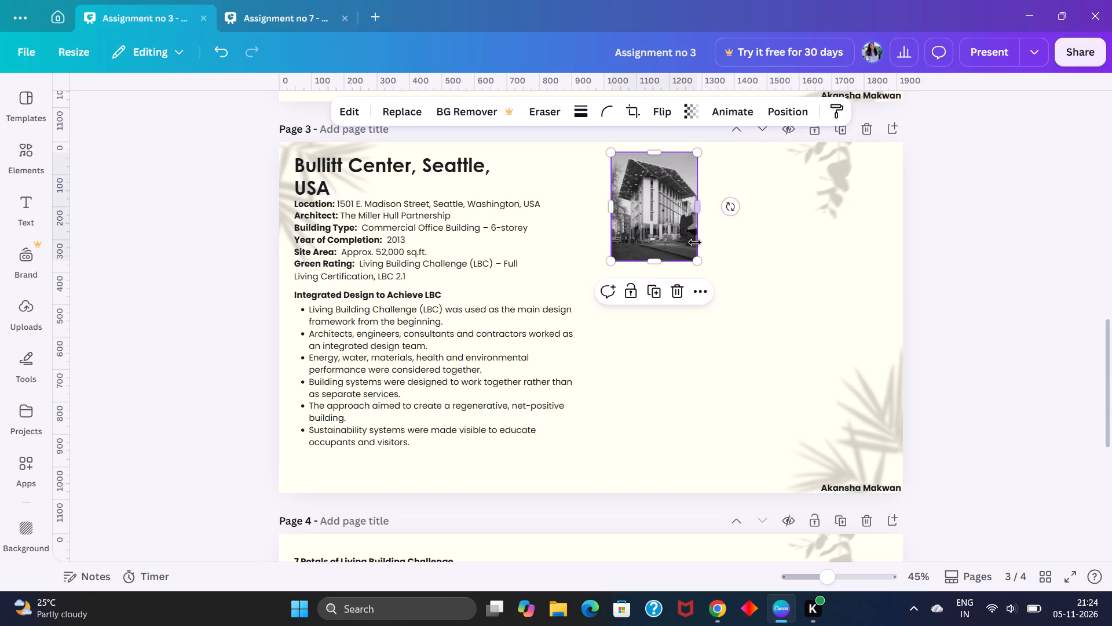
left_click(681, 292)
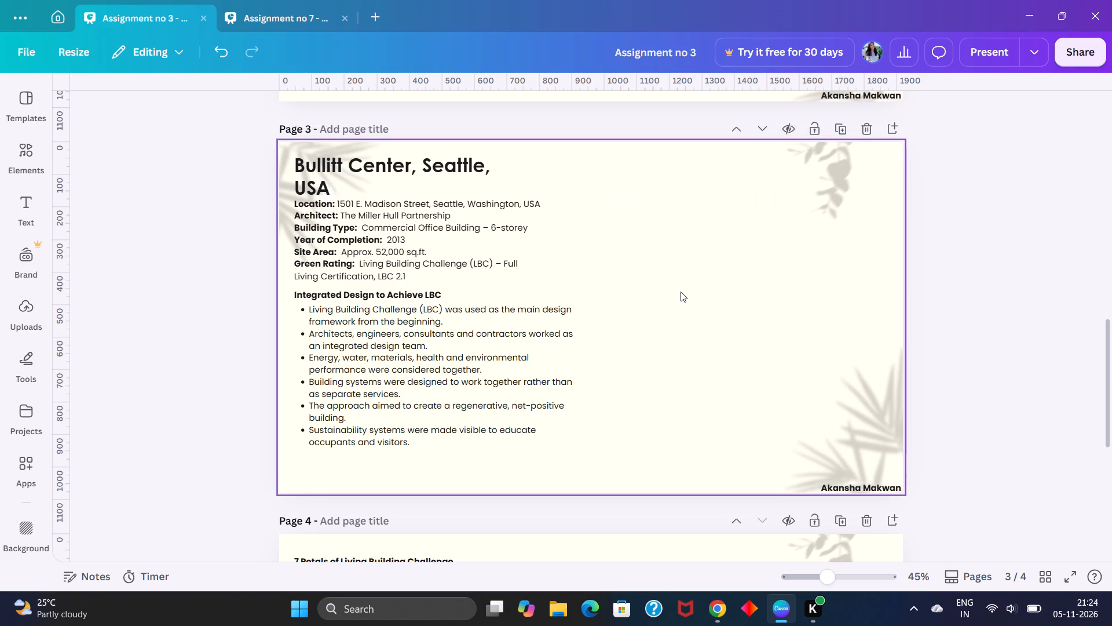
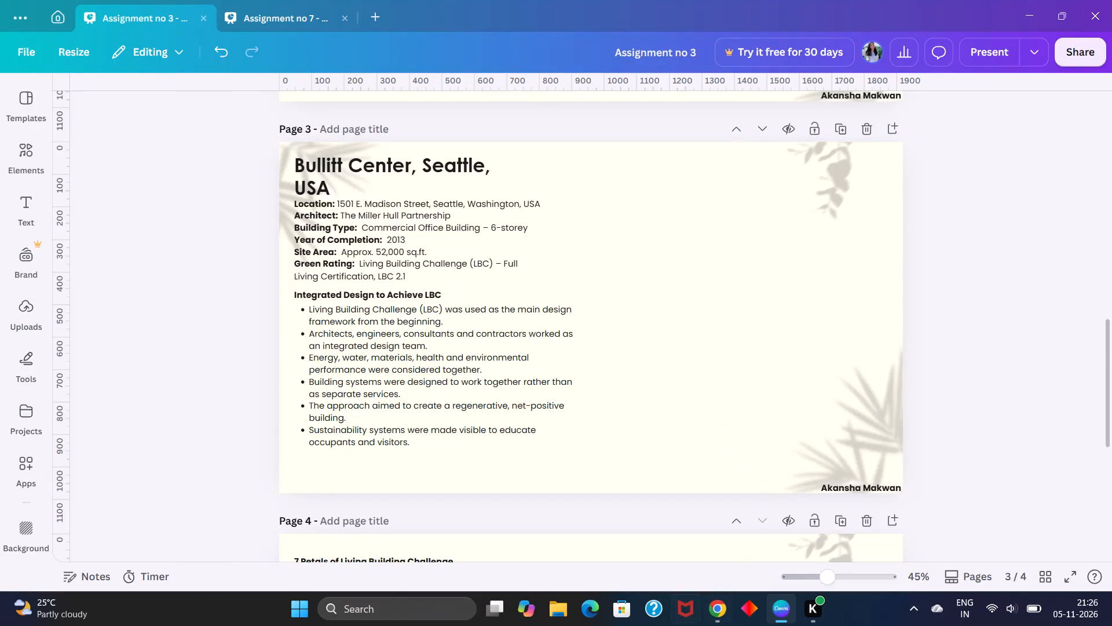
Switch to Chrome and start playback of the Jogi music video on YouTube.
left_click(708, 614)
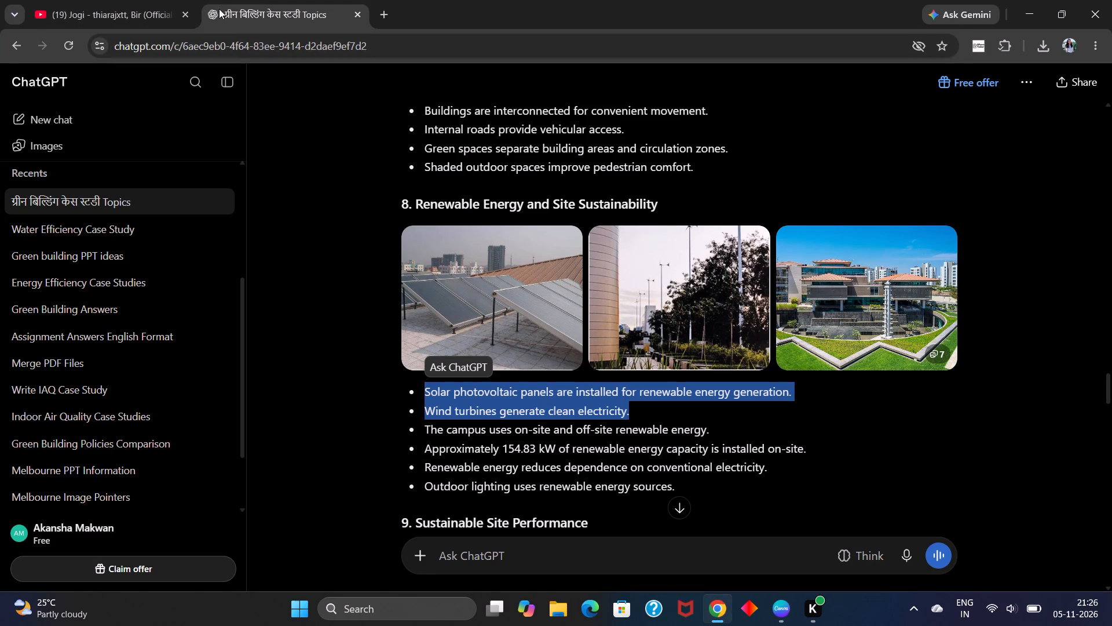
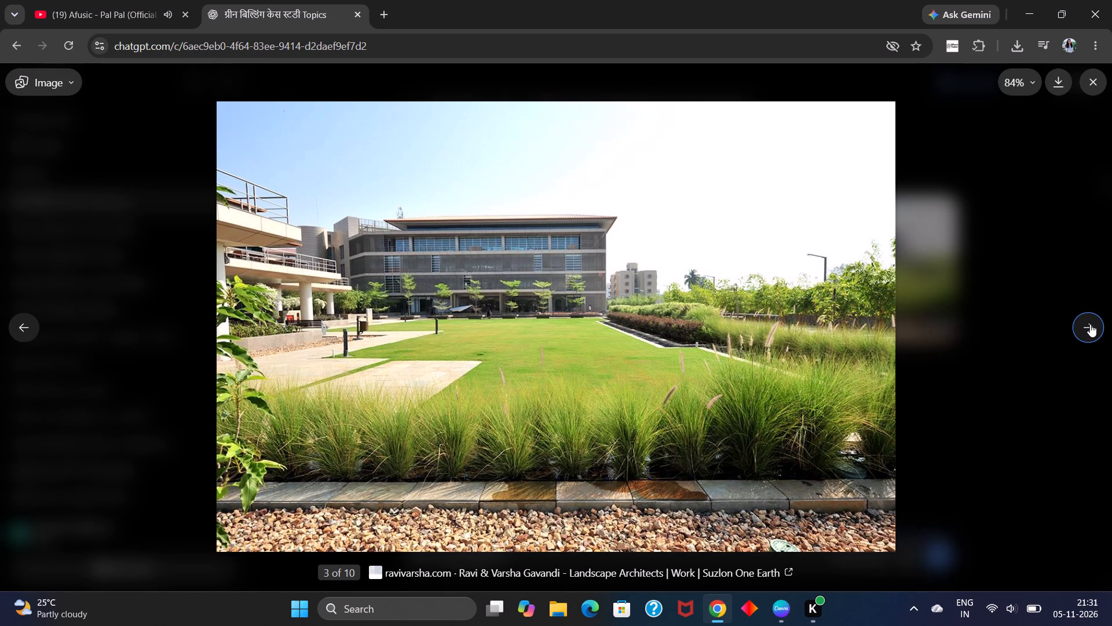
left_click(1091, 324)
left_click(1091, 324)
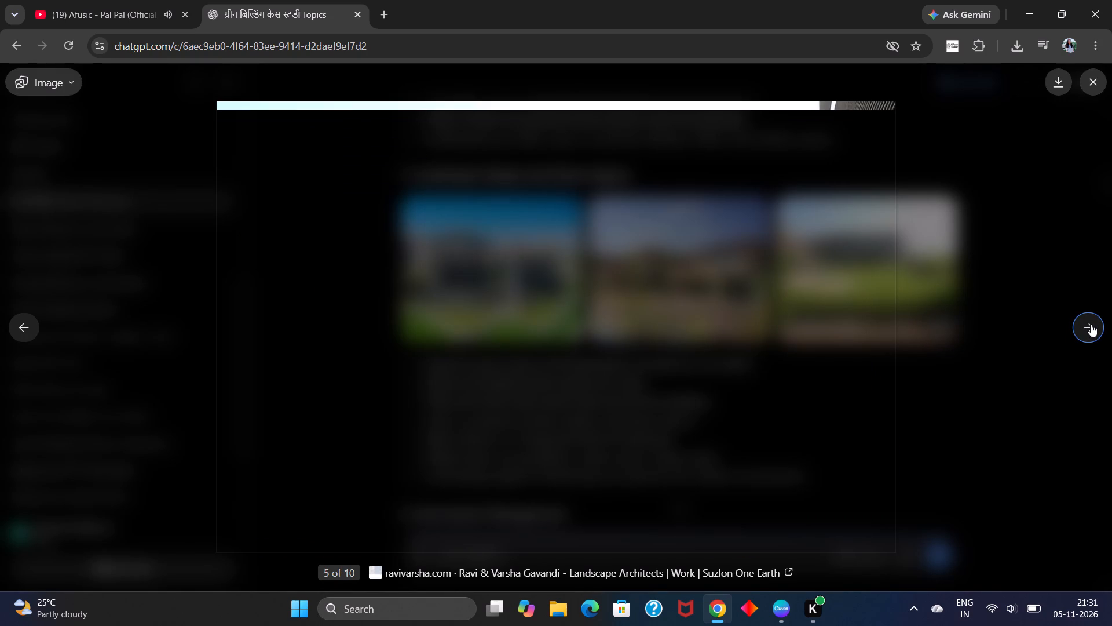
left_click(1091, 324)
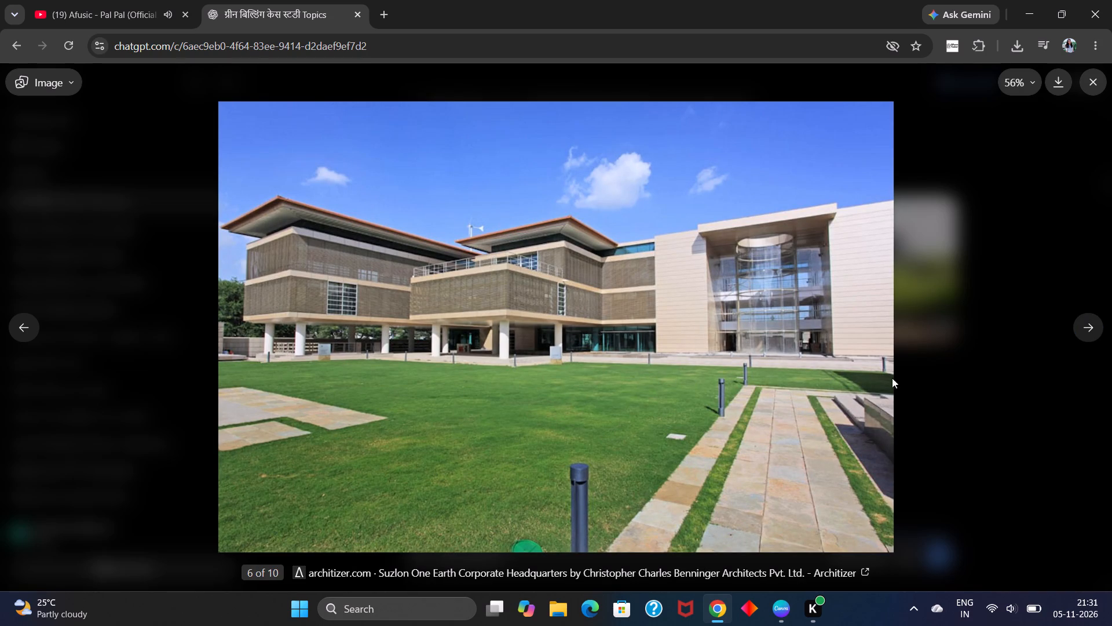
left_click(1080, 329)
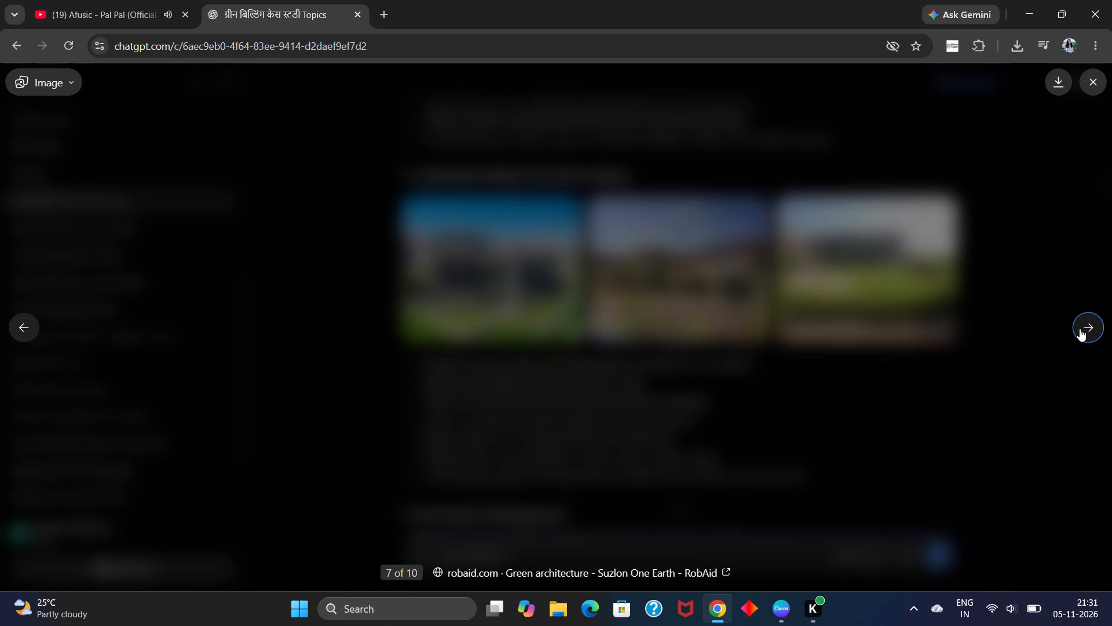
left_click(1080, 329)
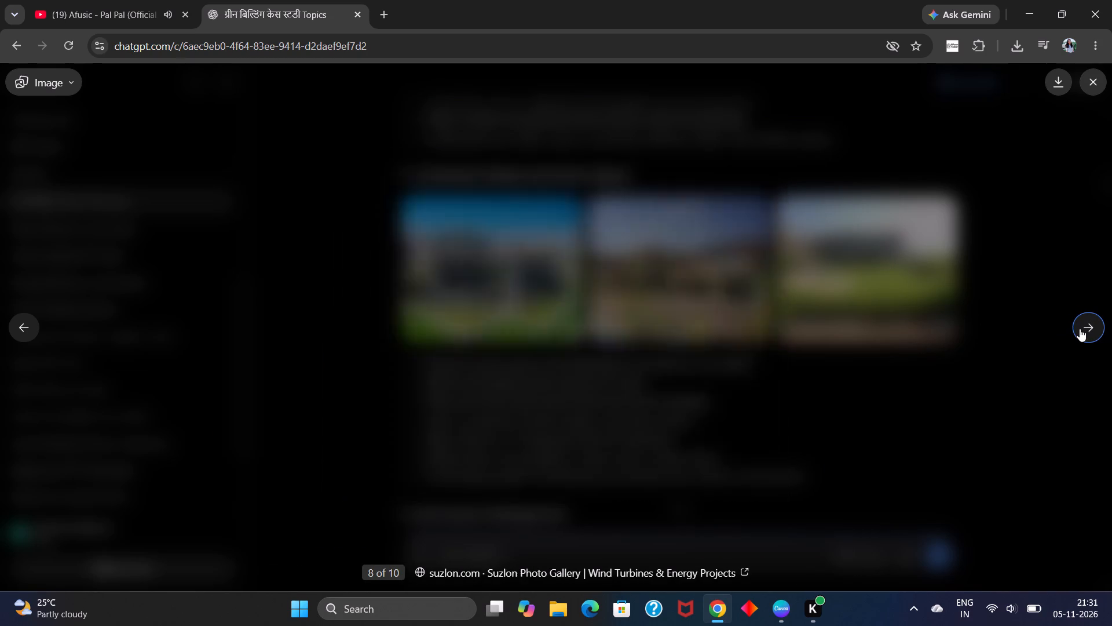
left_click(1080, 329)
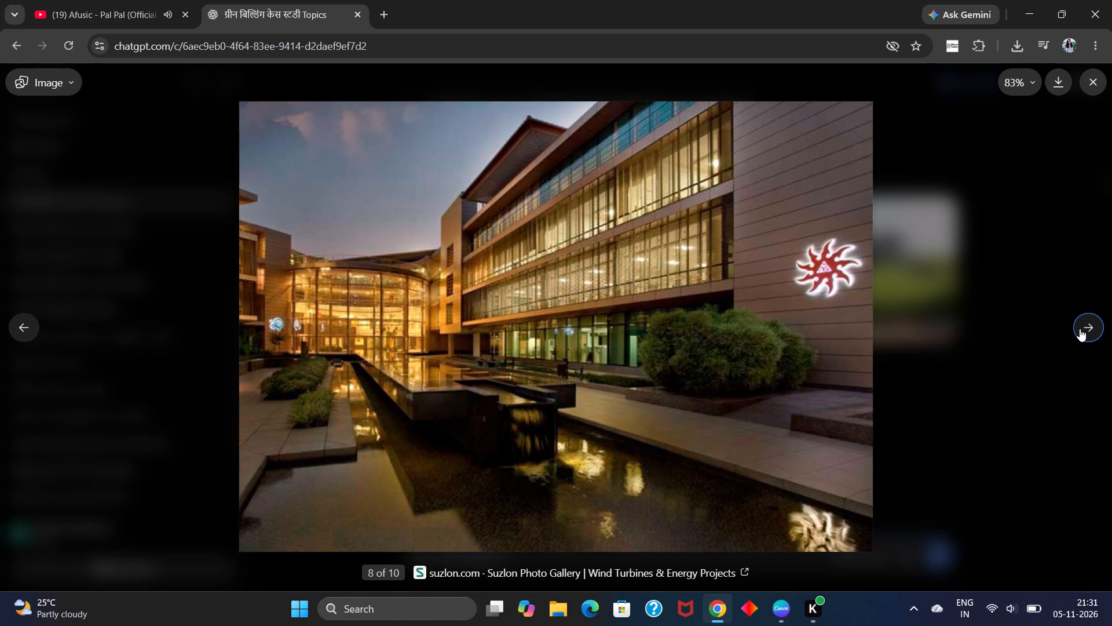
left_click(28, 325)
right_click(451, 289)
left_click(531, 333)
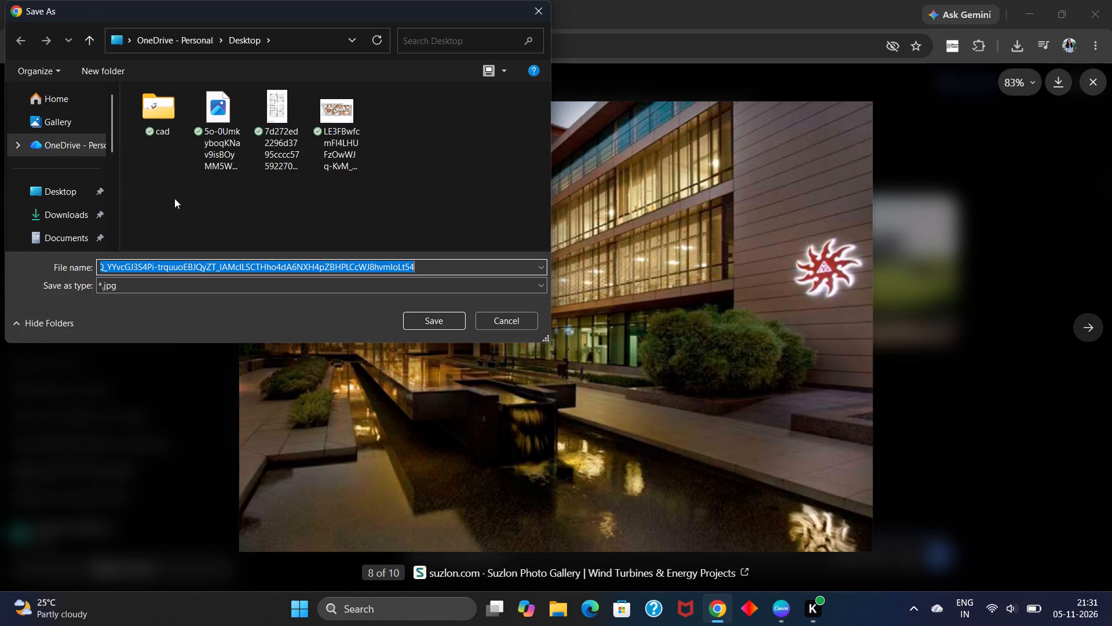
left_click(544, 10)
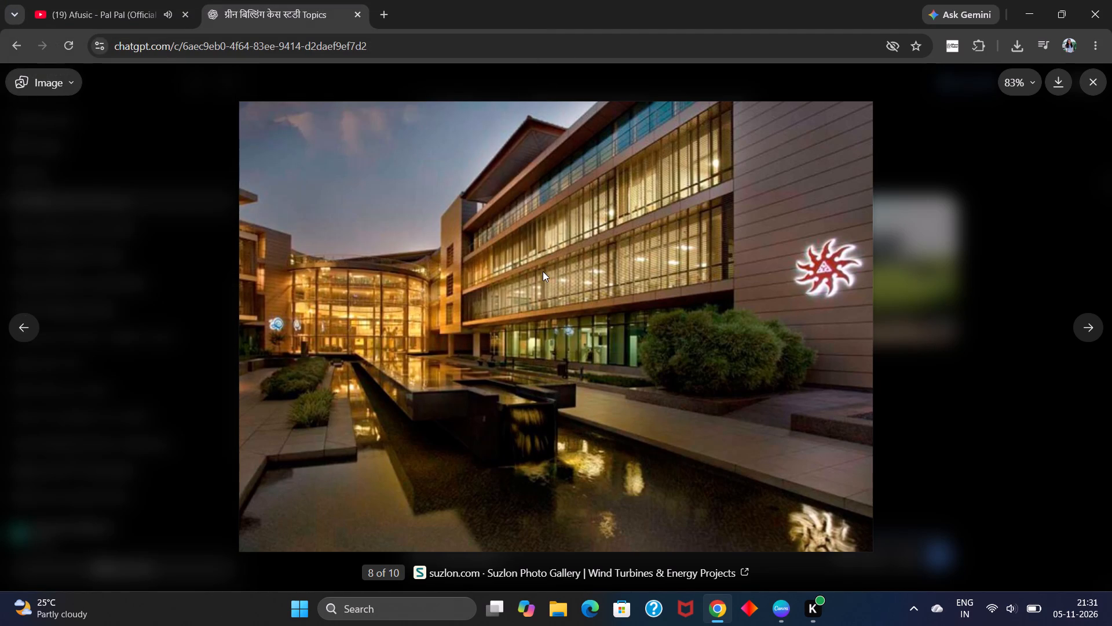
Copy the dusk photo with the water channel and Suzlon logo into Canva page 1, shrunk and placed beside the project details.
right_click(513, 291)
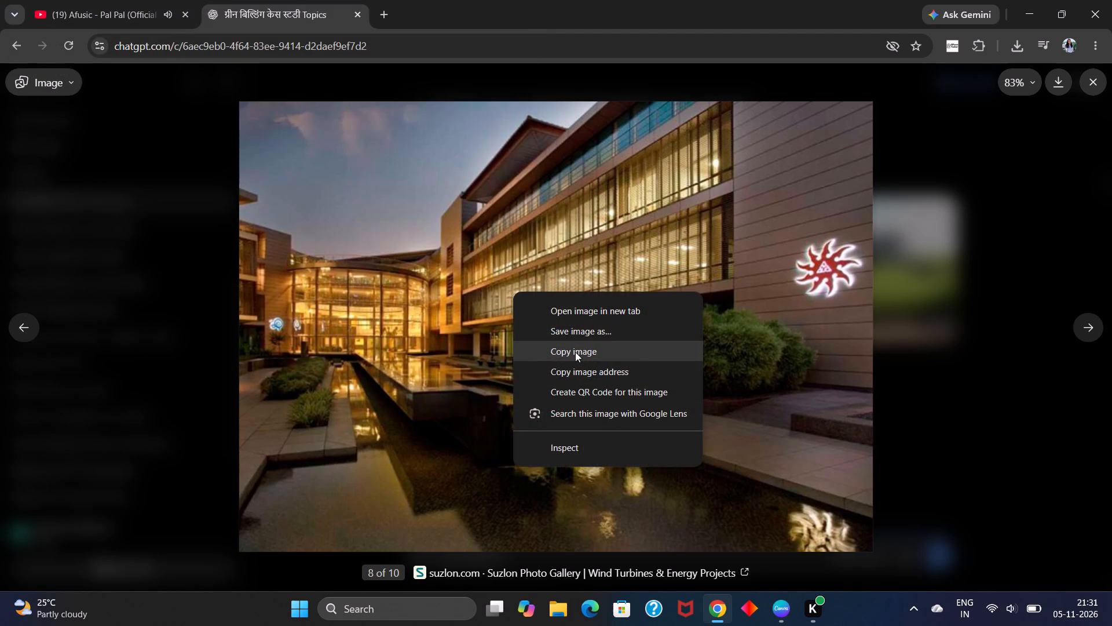
left_click(575, 352)
left_click(1036, 12)
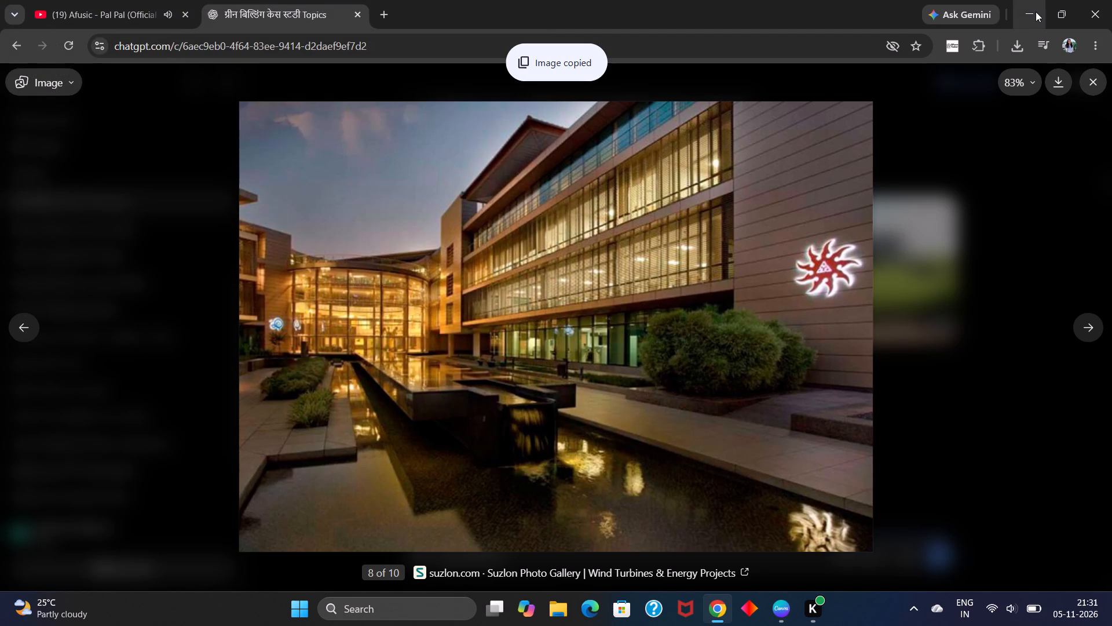
key("ctrl+v")
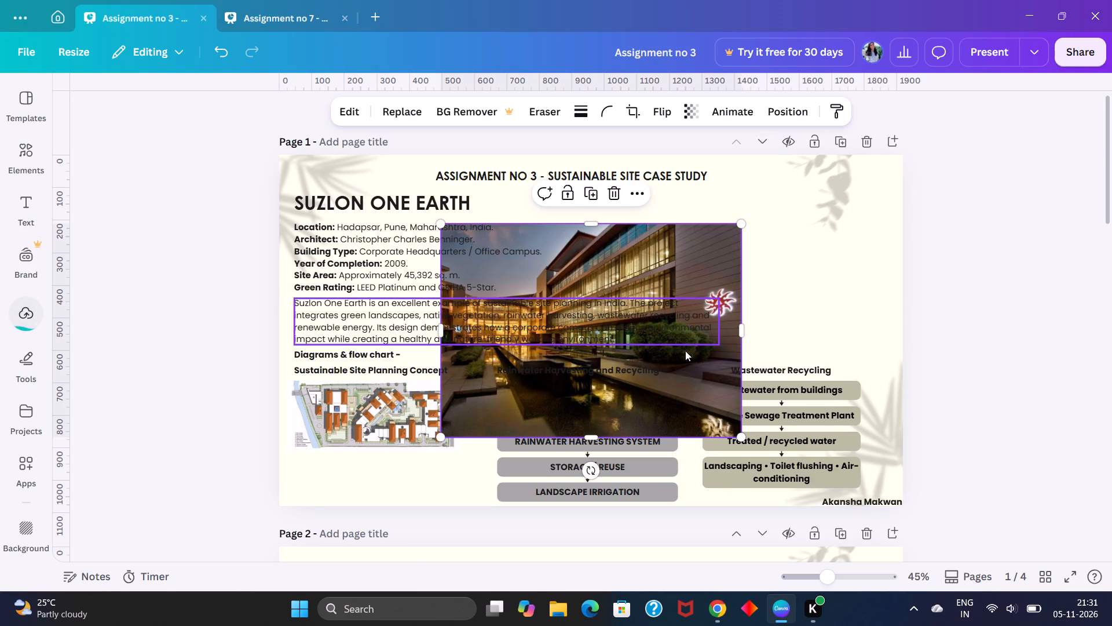
left_click_drag(742, 436, 605, 292)
left_click_drag(565, 273, 685, 233)
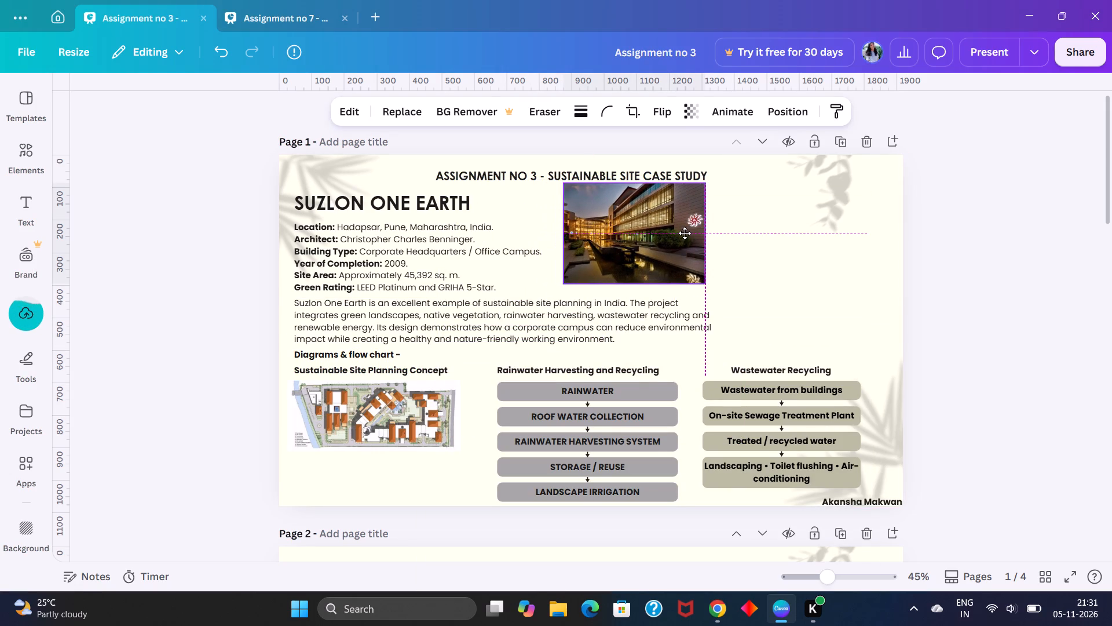
left_click_drag(685, 233, 682, 237)
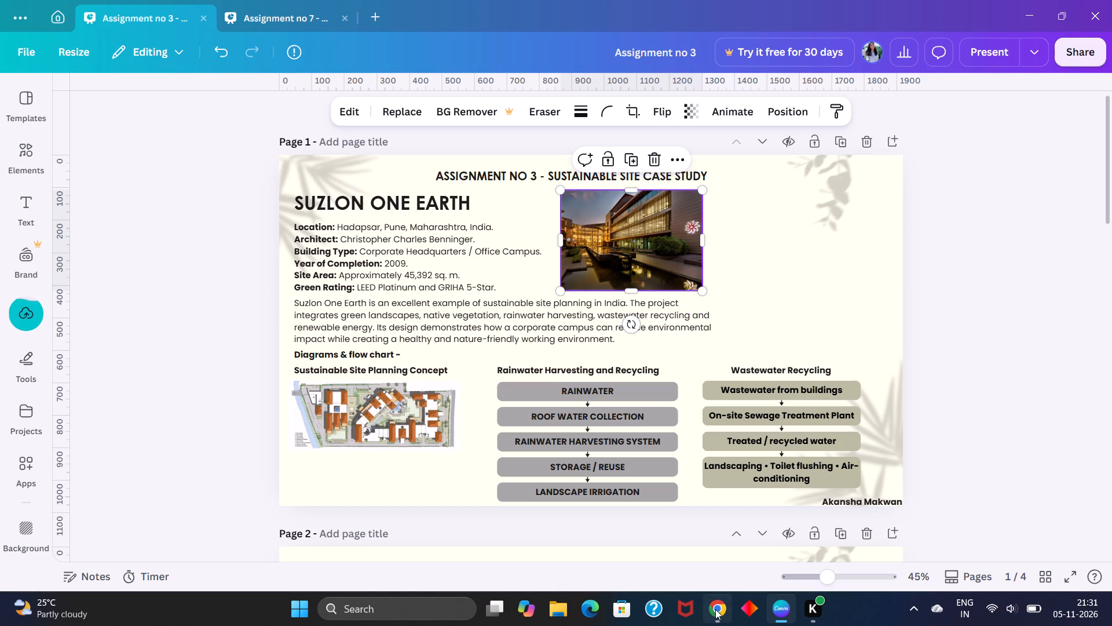
Copy the next gallery photo, the lit campus with the stone tower, from ChatGPT onto Canva page 1, shrunk beside the first photo.
left_click(715, 609)
left_click(1086, 330)
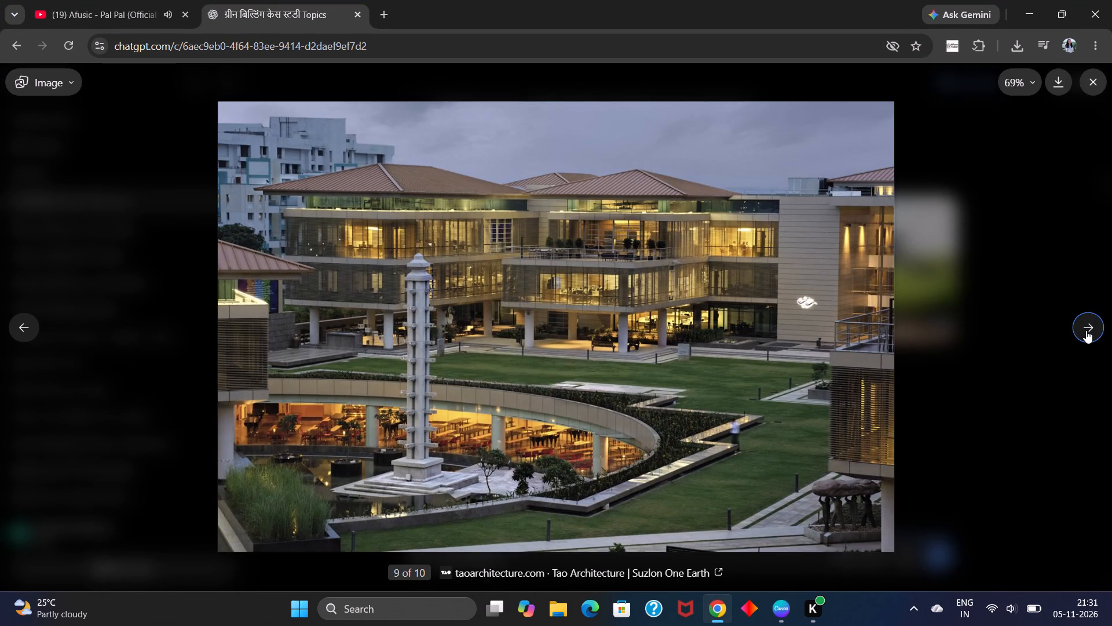
right_click(562, 351)
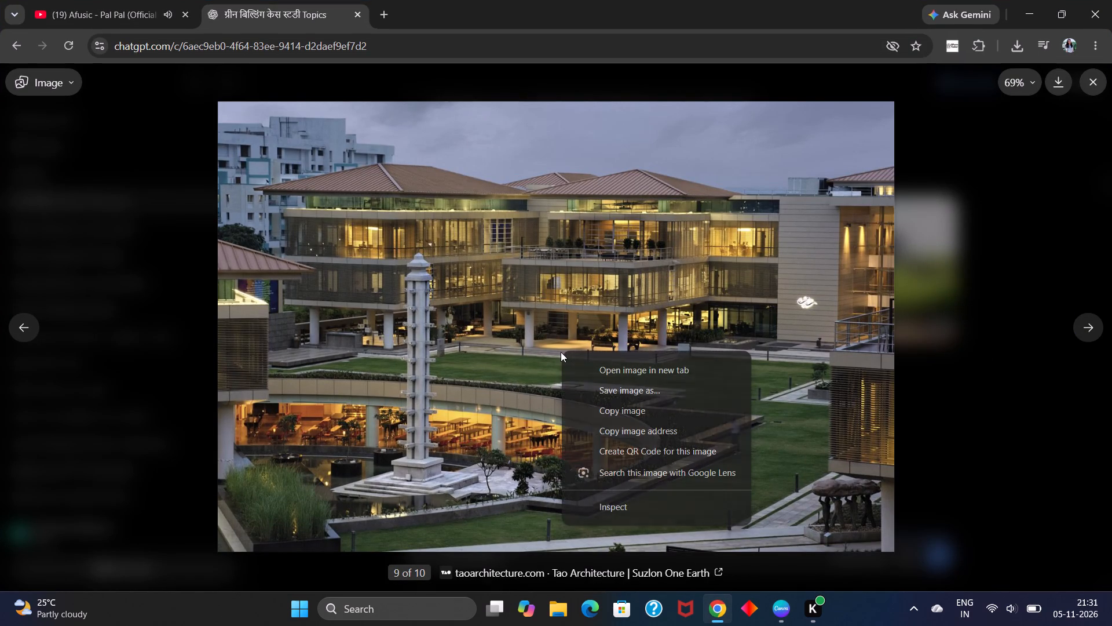
left_click(587, 406)
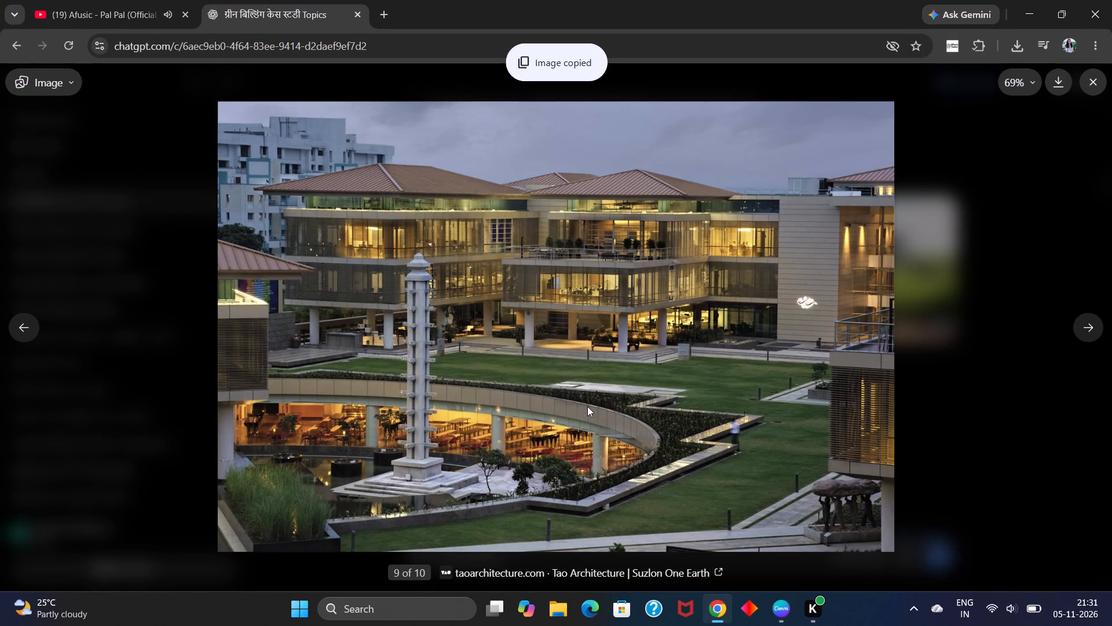
left_click(784, 614)
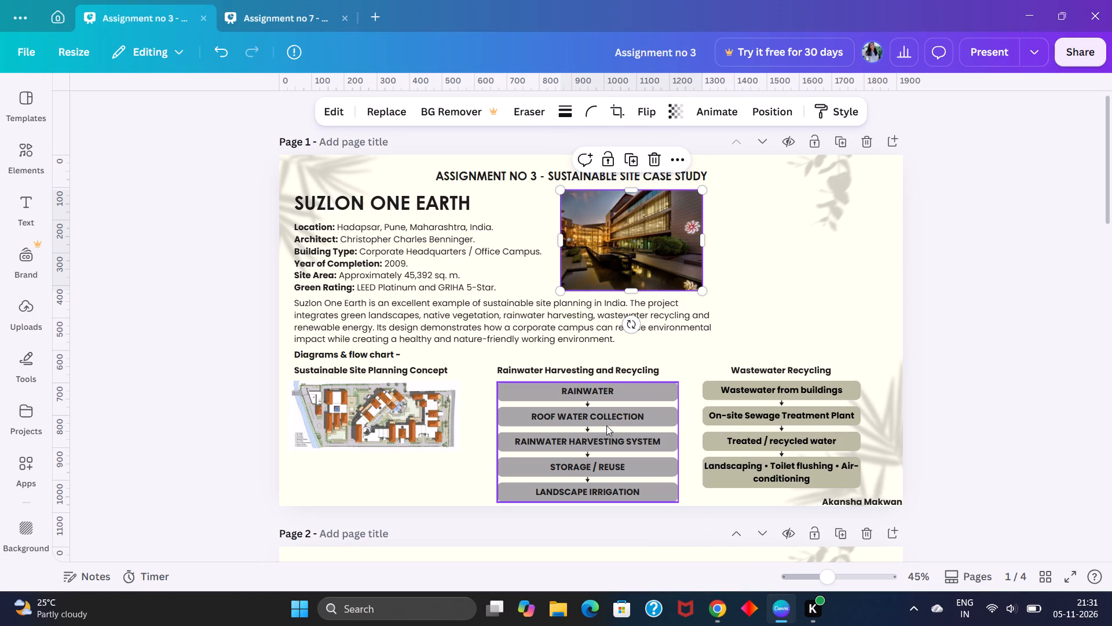
key("ctrl+v")
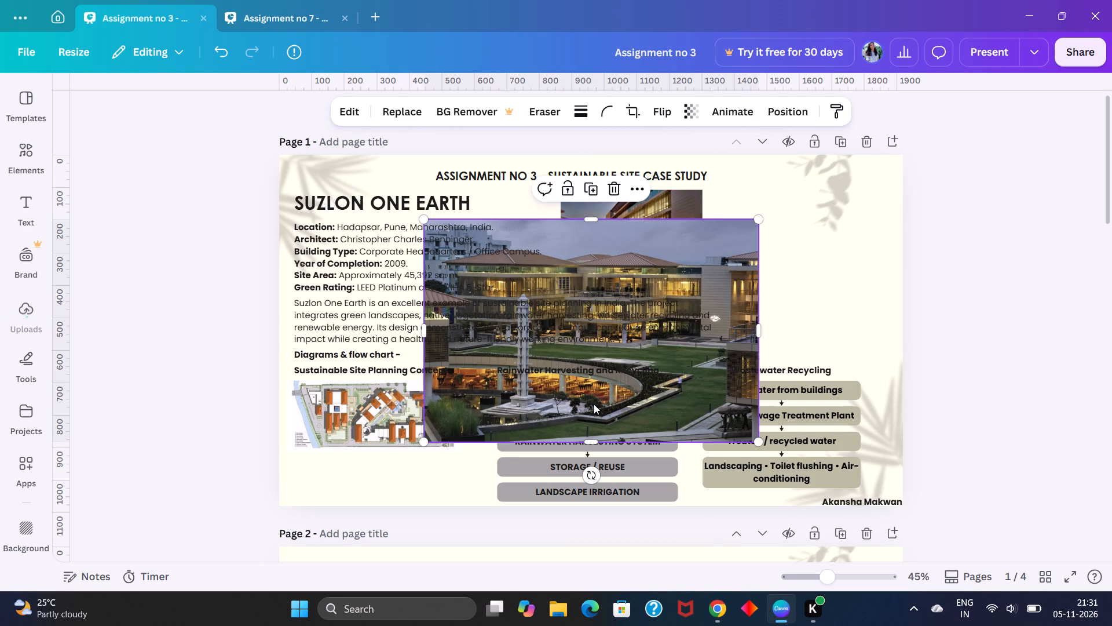
left_click_drag(760, 446, 622, 336)
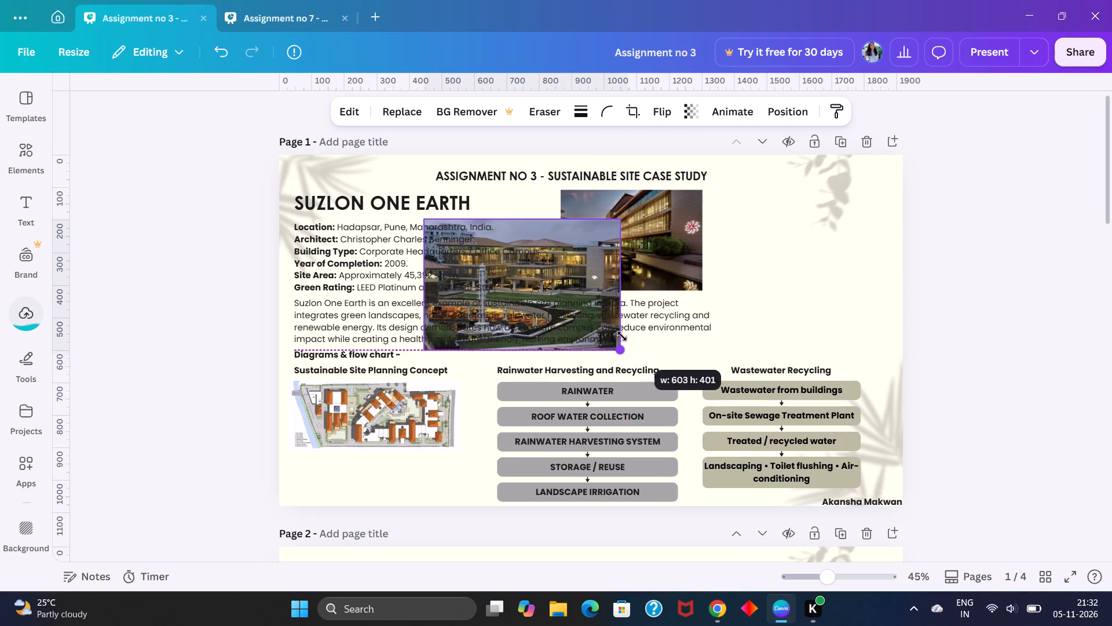
left_click_drag(622, 336, 605, 322)
left_click_drag(546, 275, 857, 260)
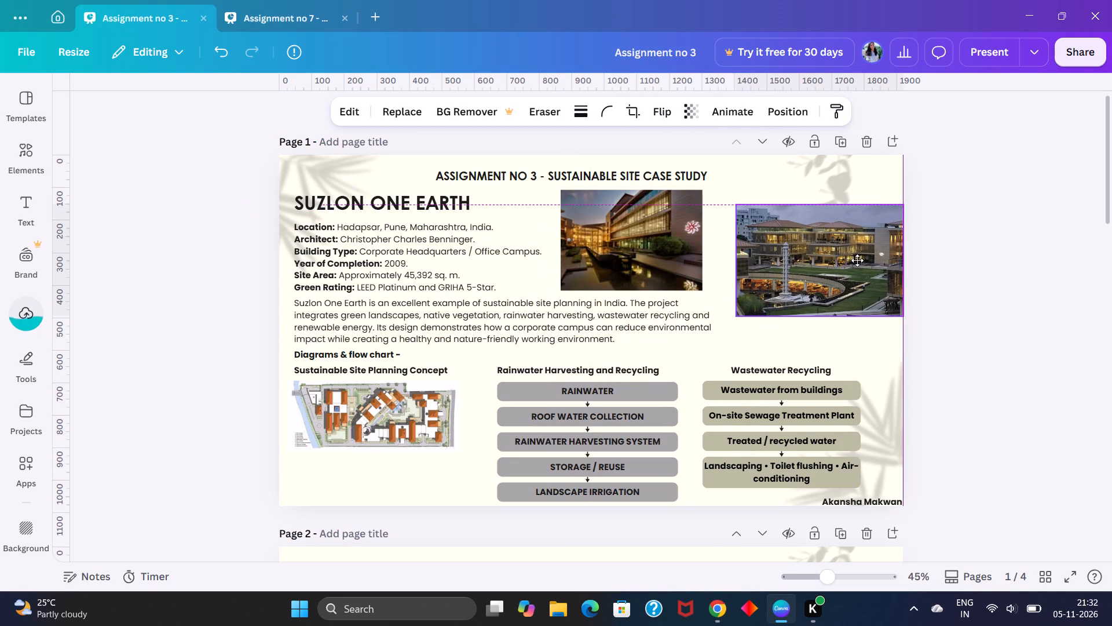
left_click_drag(857, 260, 841, 260)
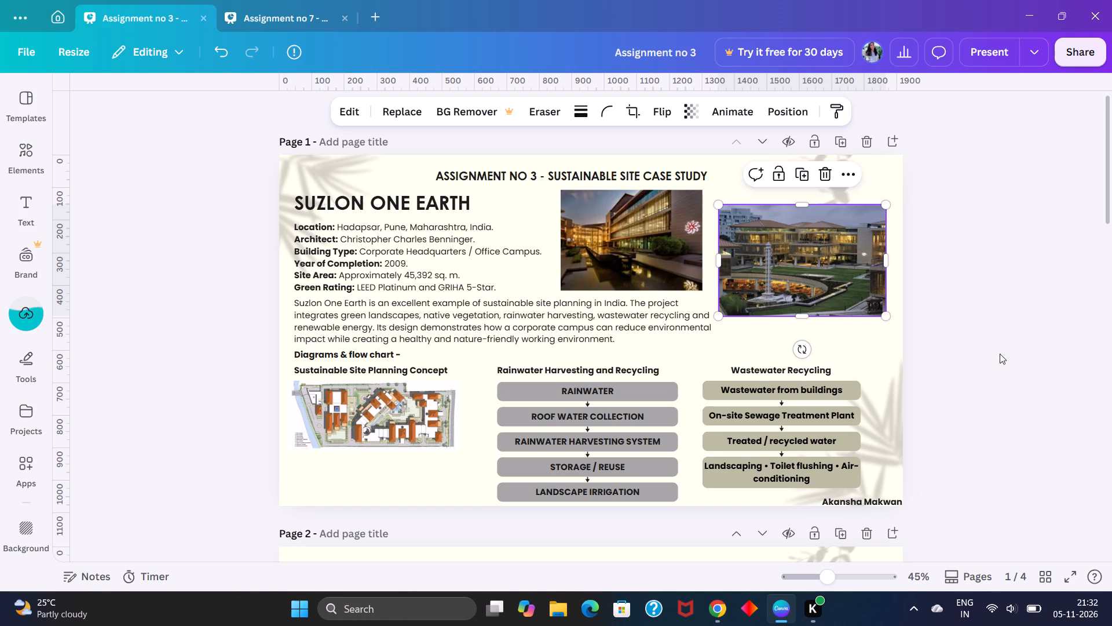
left_click(1000, 352)
Look through the assignment's following pages, past the Suzlon One Earth points to the Bullitt Center page.
scroll(527, 378, "down", 7)
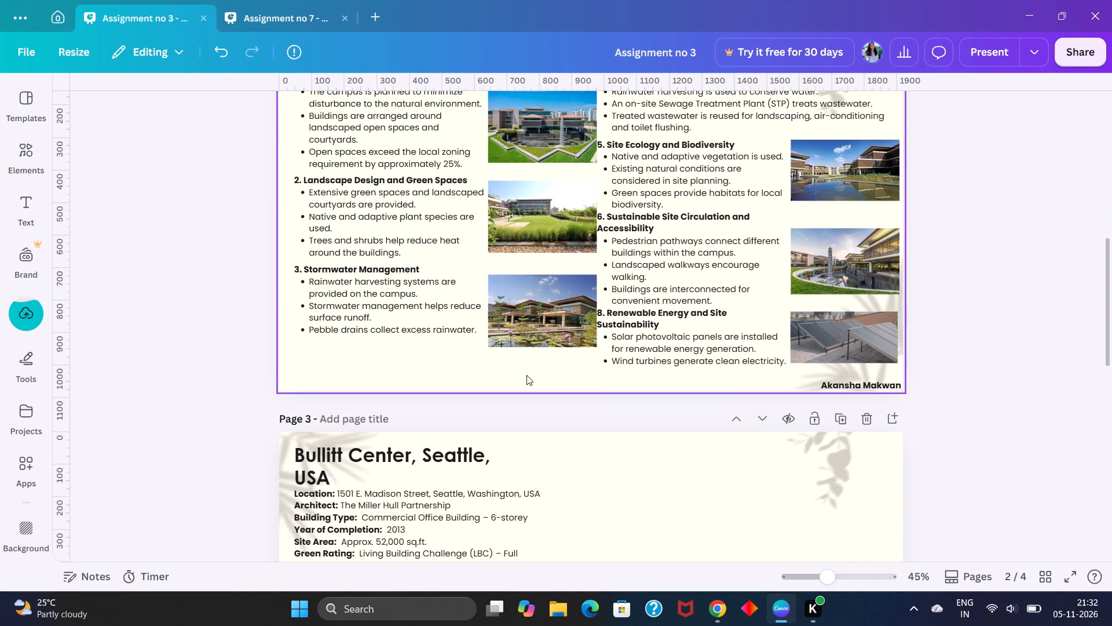
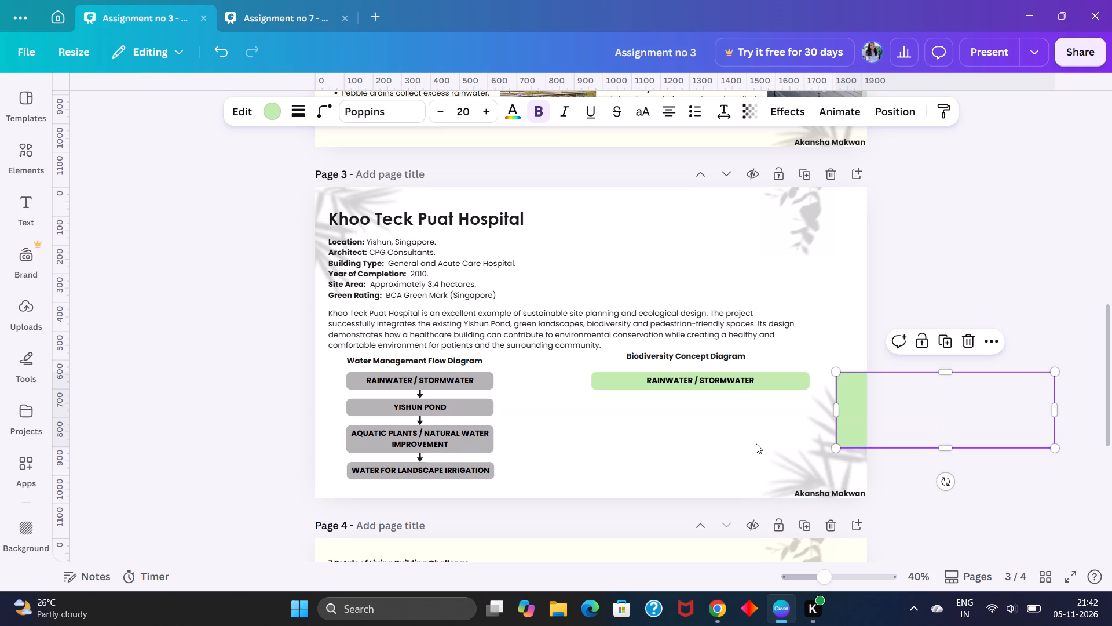
key("ctrl+z")
left_click_drag(961, 430, 731, 463)
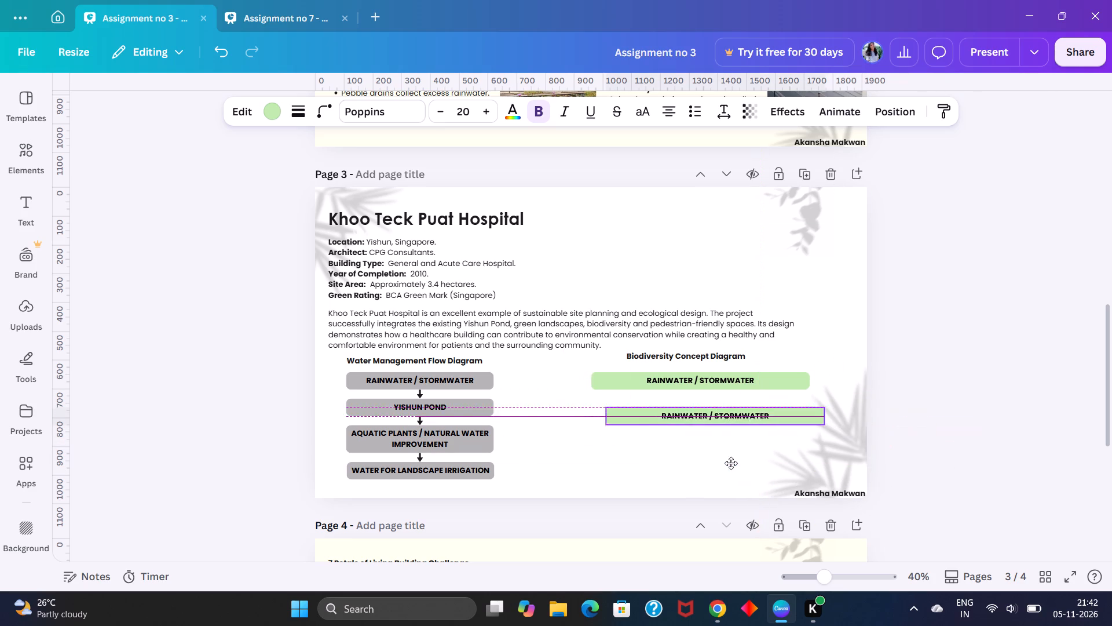
left_click_drag(731, 463, 715, 458)
left_click(704, 374)
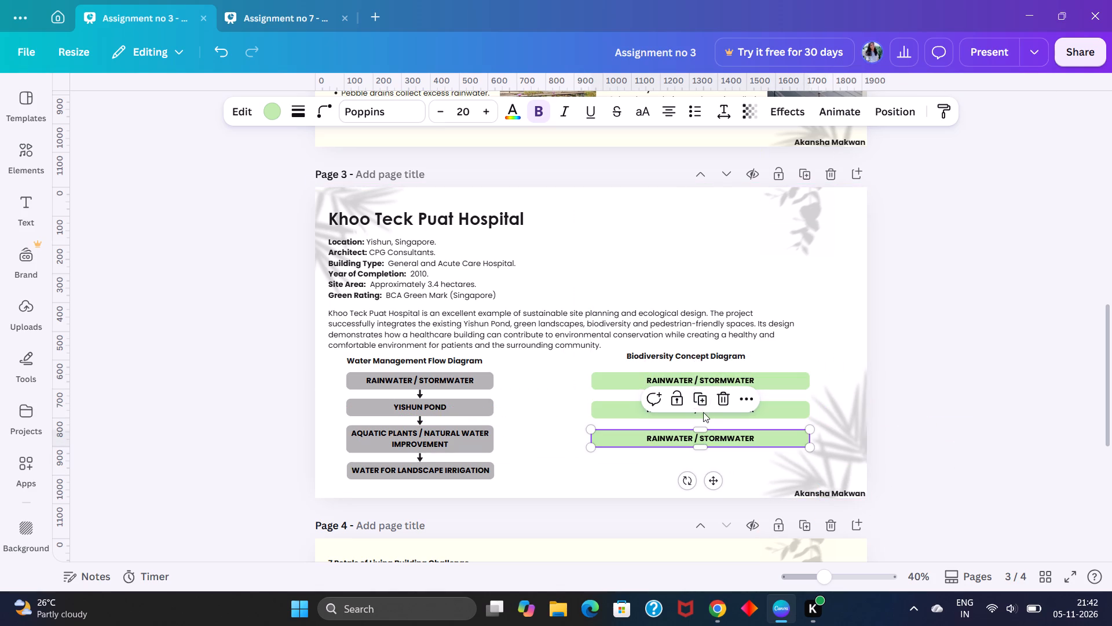
left_click(700, 402)
Copy "NATIVE TREES AND FLOWERING PLANTS" from ChatGPT and replace the first green box's text in Canva with it.
left_click(716, 612)
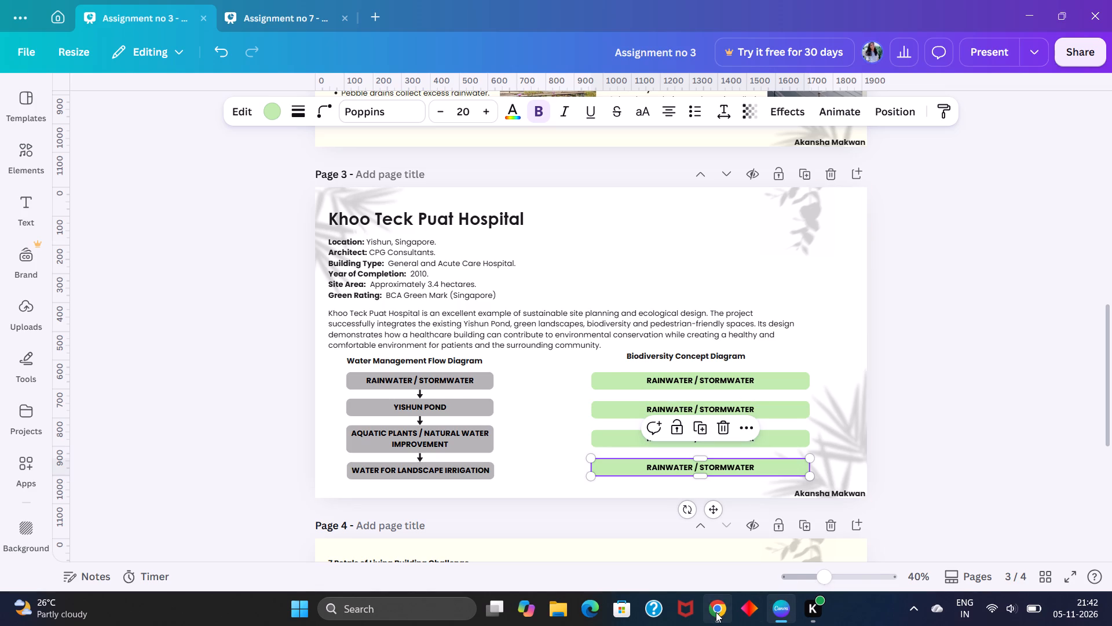
left_click_drag(790, 246, 586, 263)
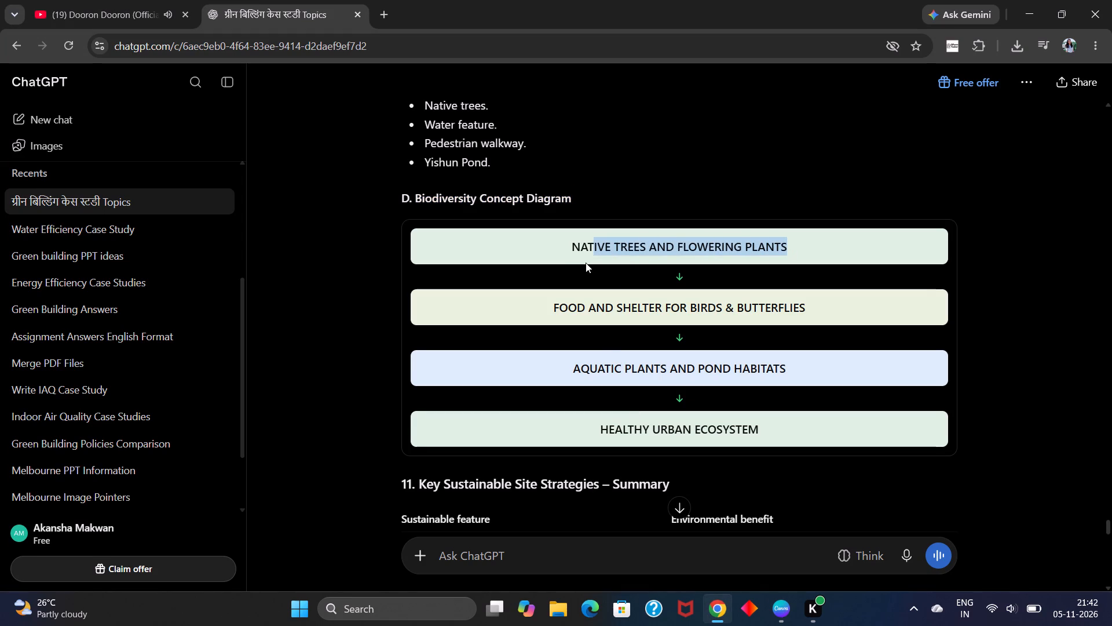
left_click_drag(586, 263, 571, 263)
key("ctrl+c")
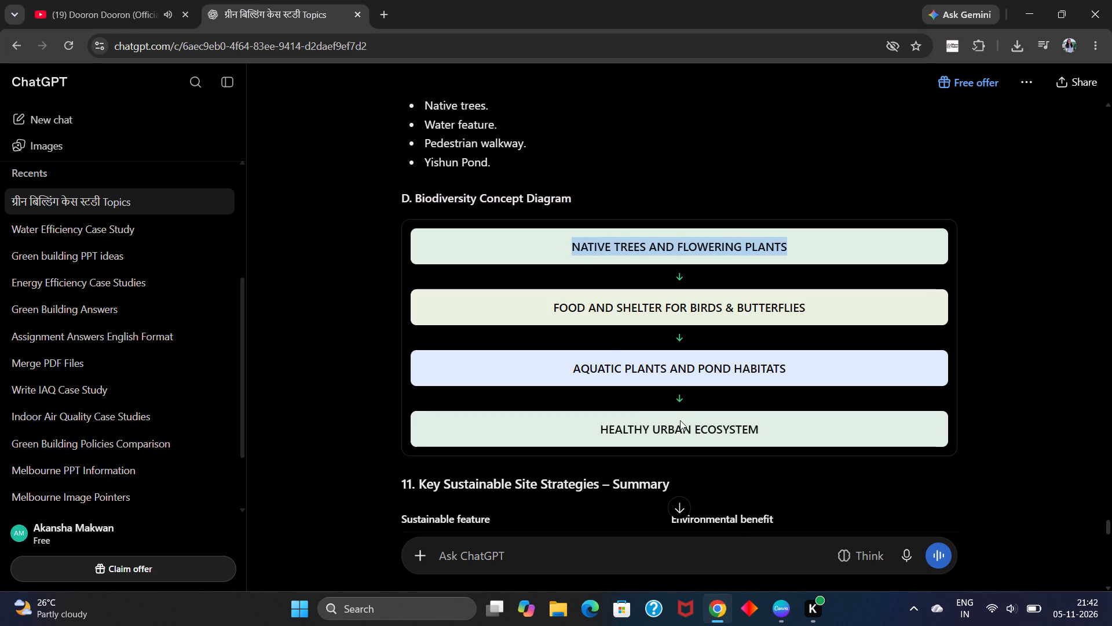
left_click(769, 616)
double_click(674, 376)
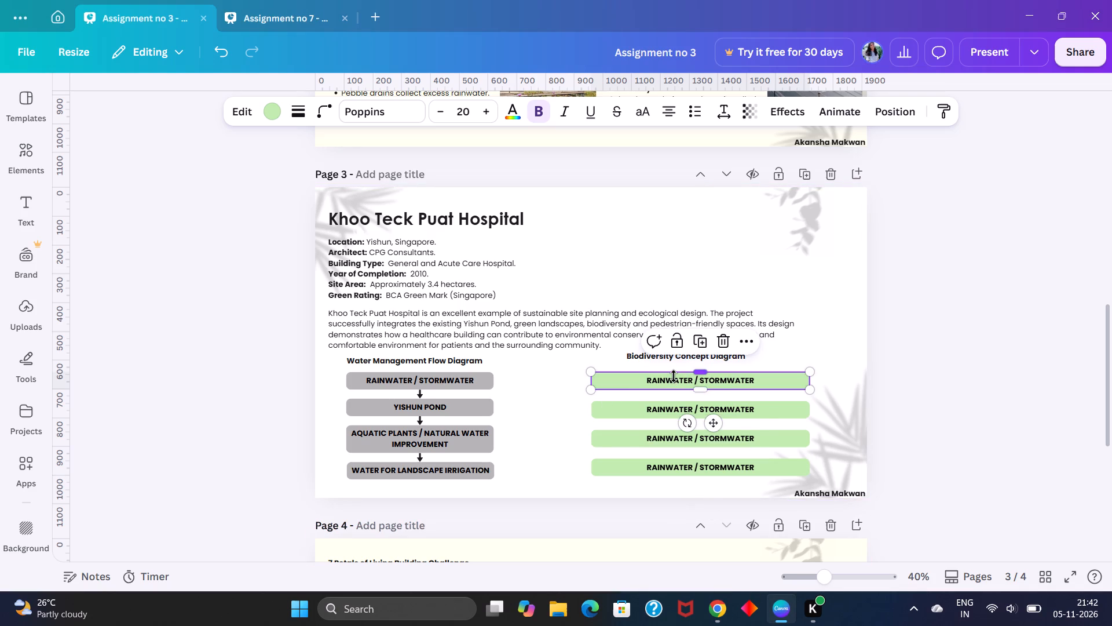
triple_click(740, 377)
double_click(756, 380)
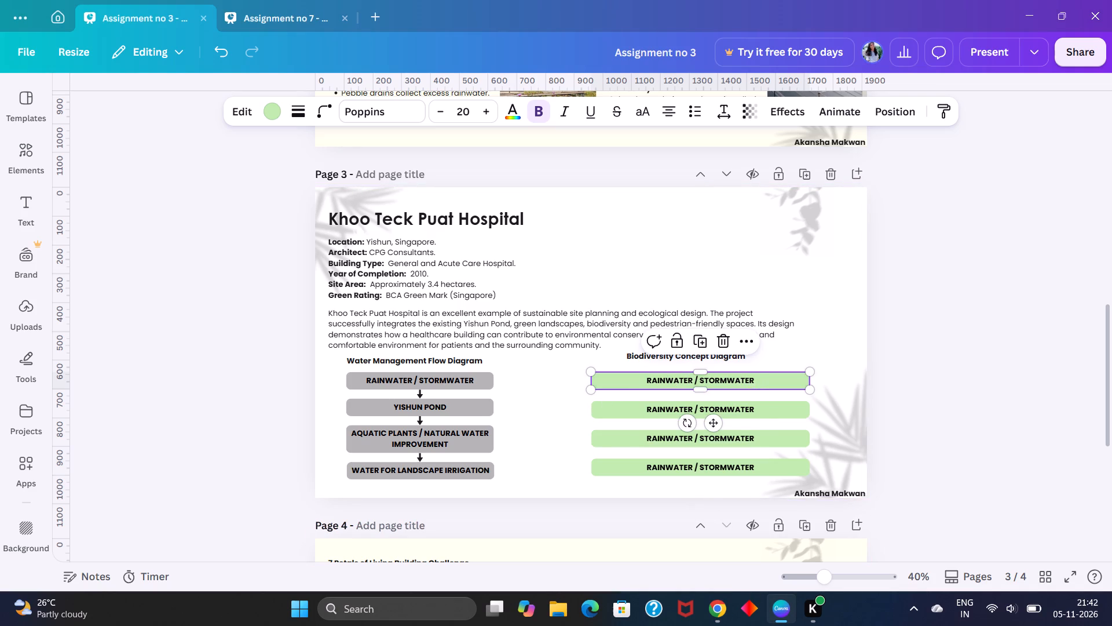
left_click(756, 380)
key("BackSpace")
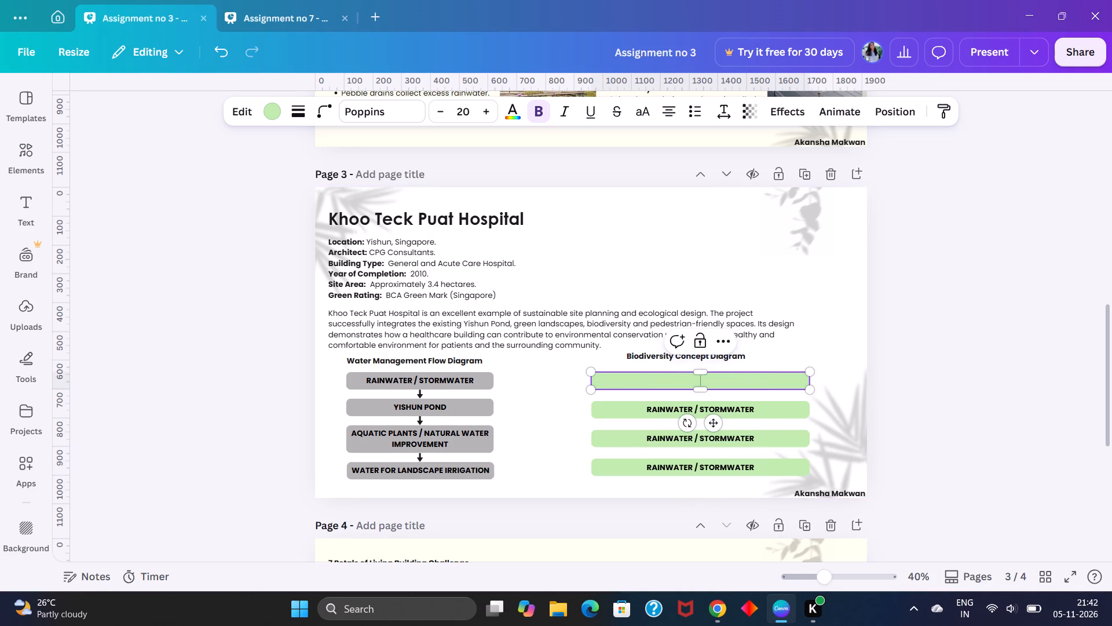
key("ctrl+v")
Copy "FOOD AND SHELTER FOR BIRDS & BUTTERFLIES" from ChatGPT and replace the second green box's text in Canva with it.
left_click(714, 618)
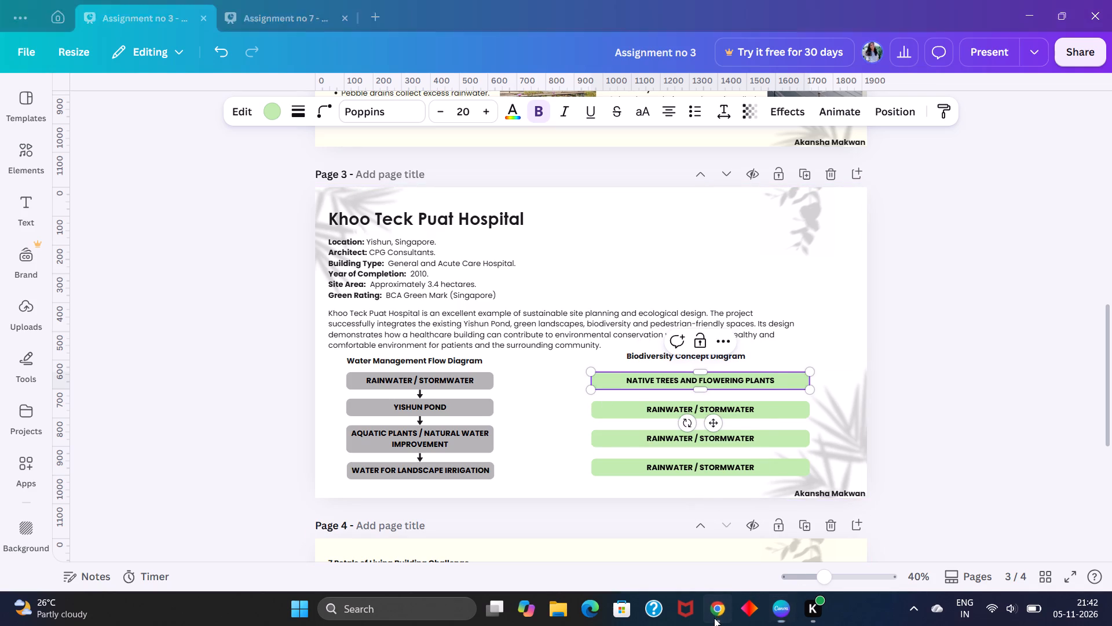
left_click_drag(822, 312, 540, 320)
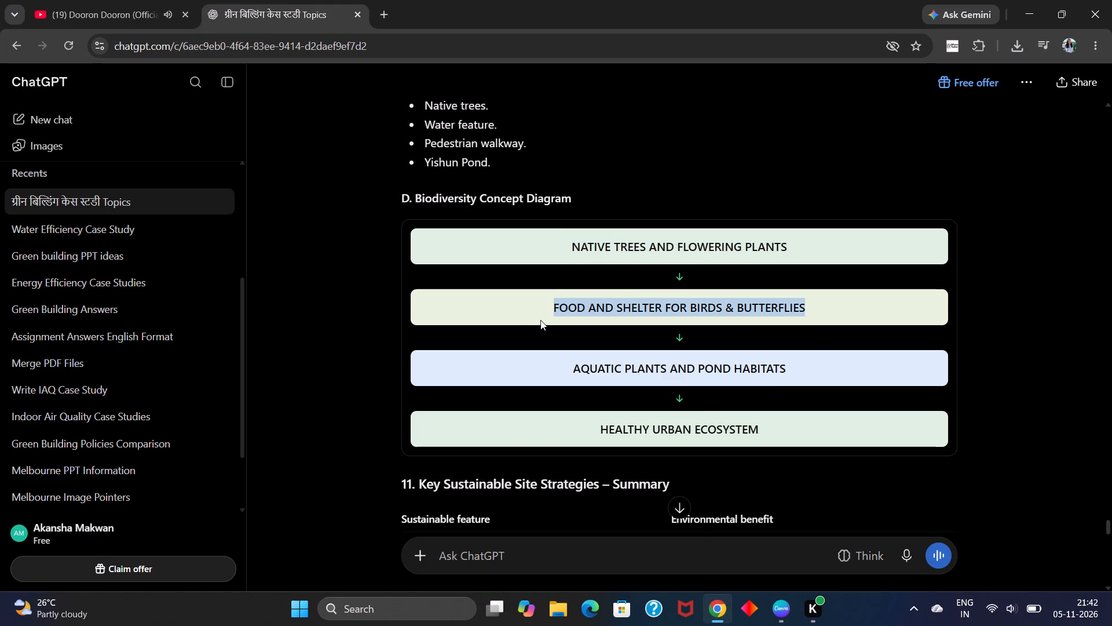
left_click_drag(540, 320, 540, 321)
key("ctrl+c")
left_click(779, 611)
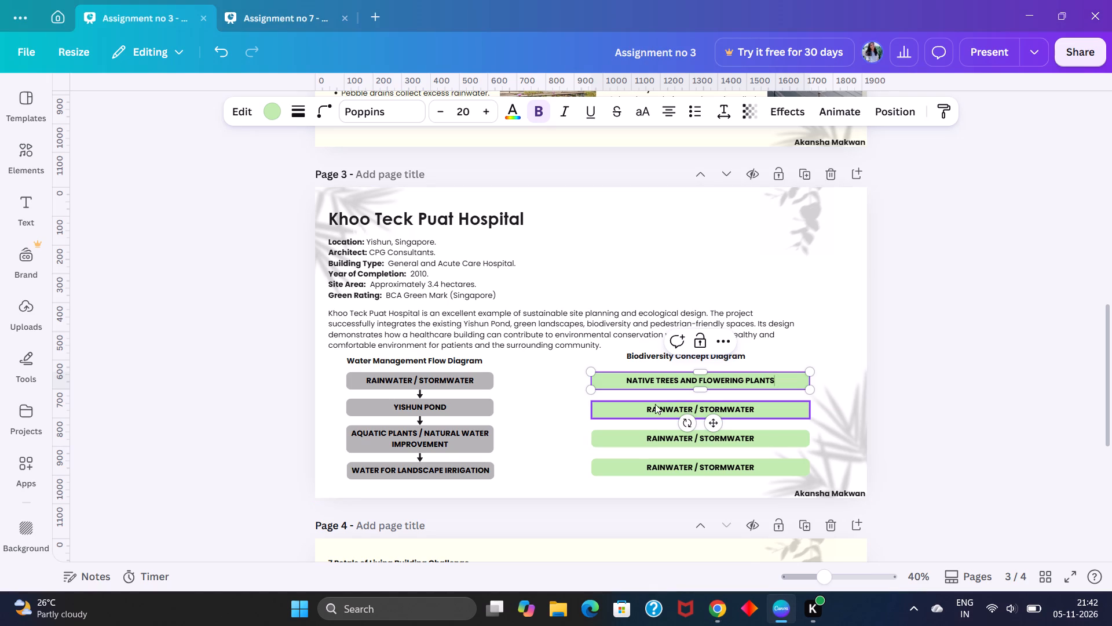
double_click(699, 406)
triple_click(724, 410)
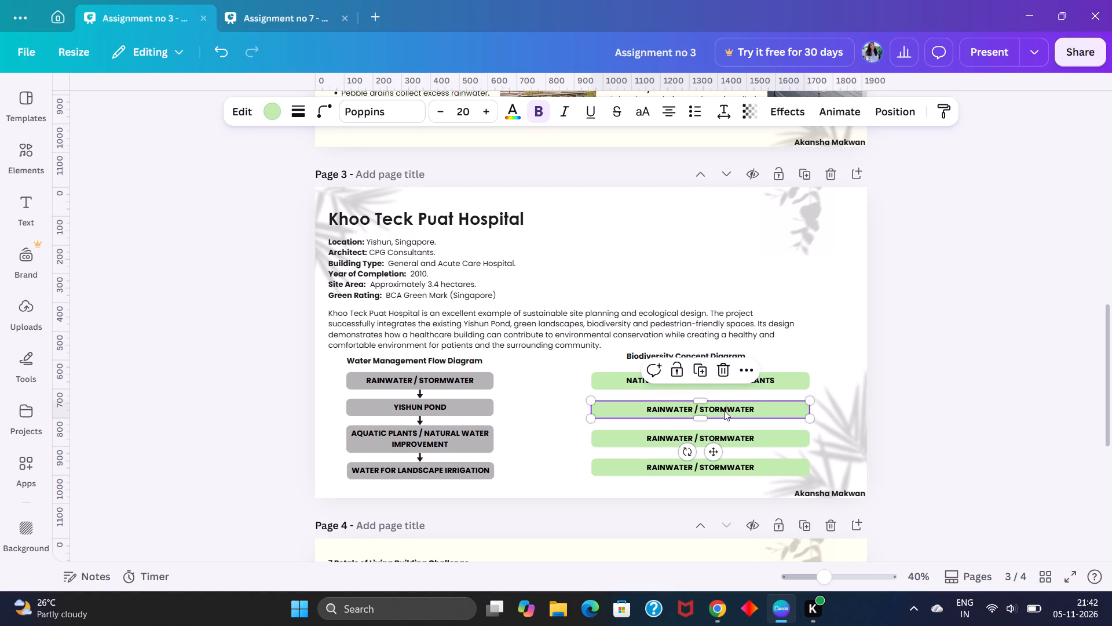
key("BackSpace")
key("ctrl+v")
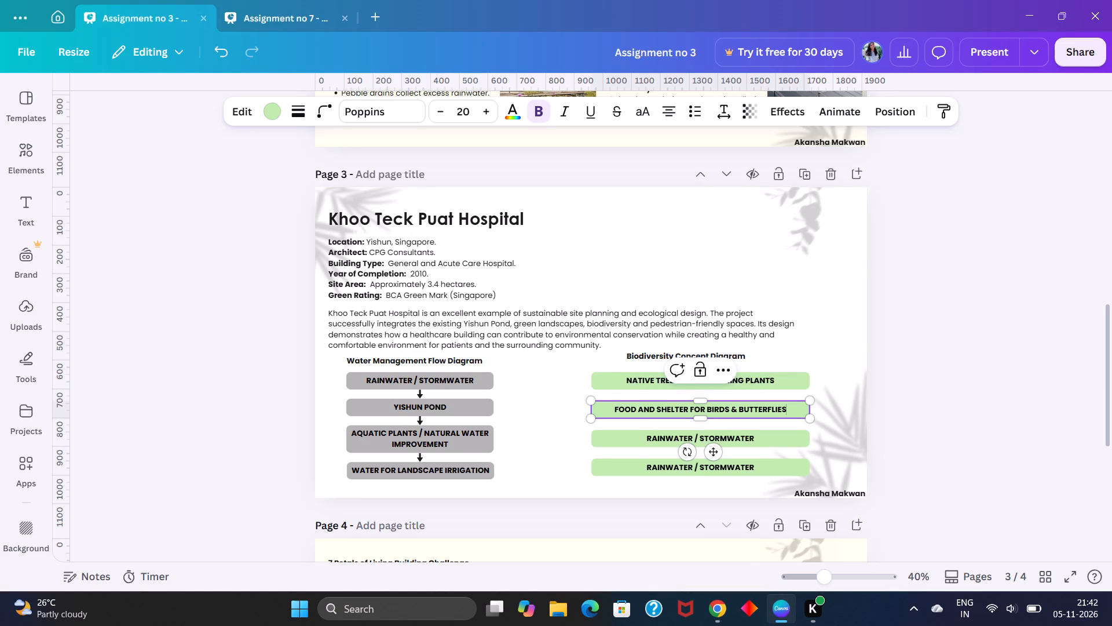
Copy "AQUATIC PLANTS AND POND HABITATS" from ChatGPT and replace the third green box's text in Canva with it.
left_click(715, 609)
left_click_drag(799, 367, 557, 384)
key("ctrl+c")
left_click(774, 605)
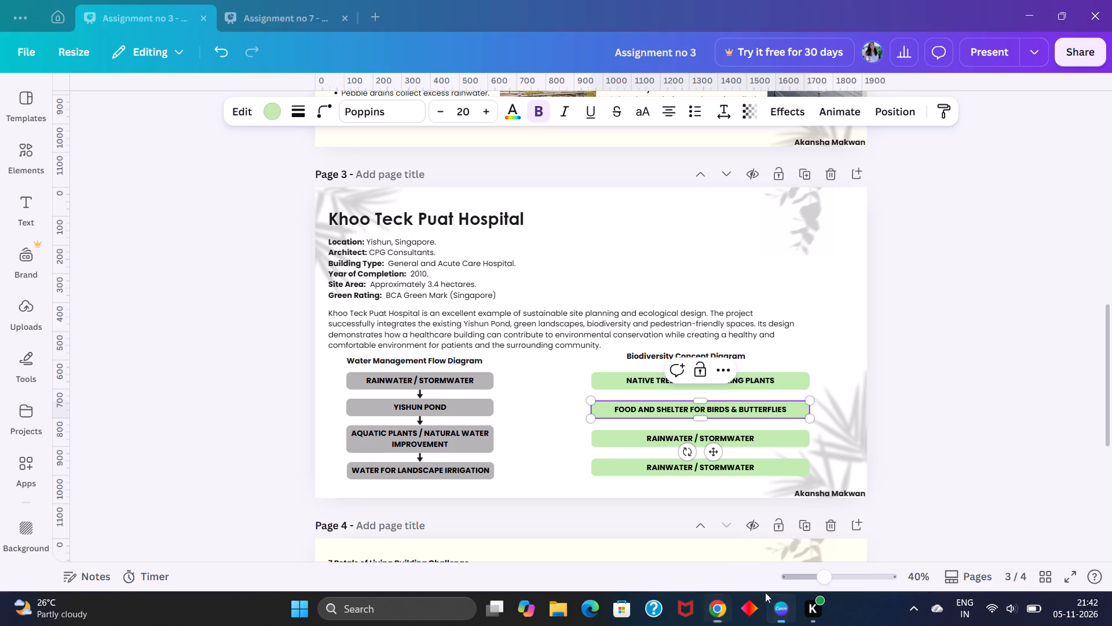
double_click(679, 434)
triple_click(695, 436)
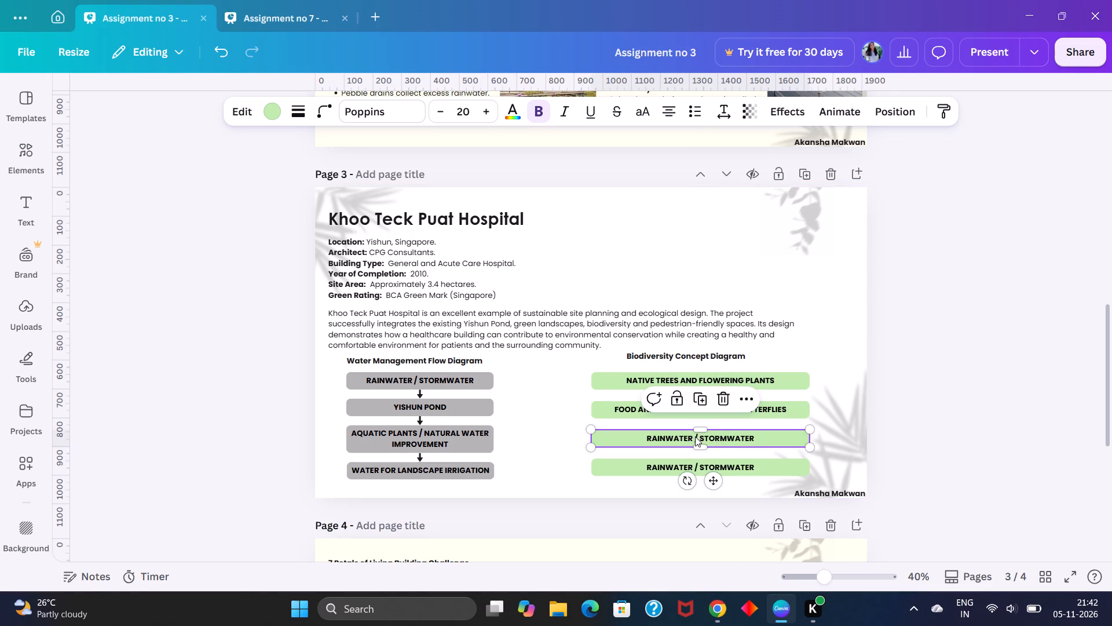
key("BackSpace")
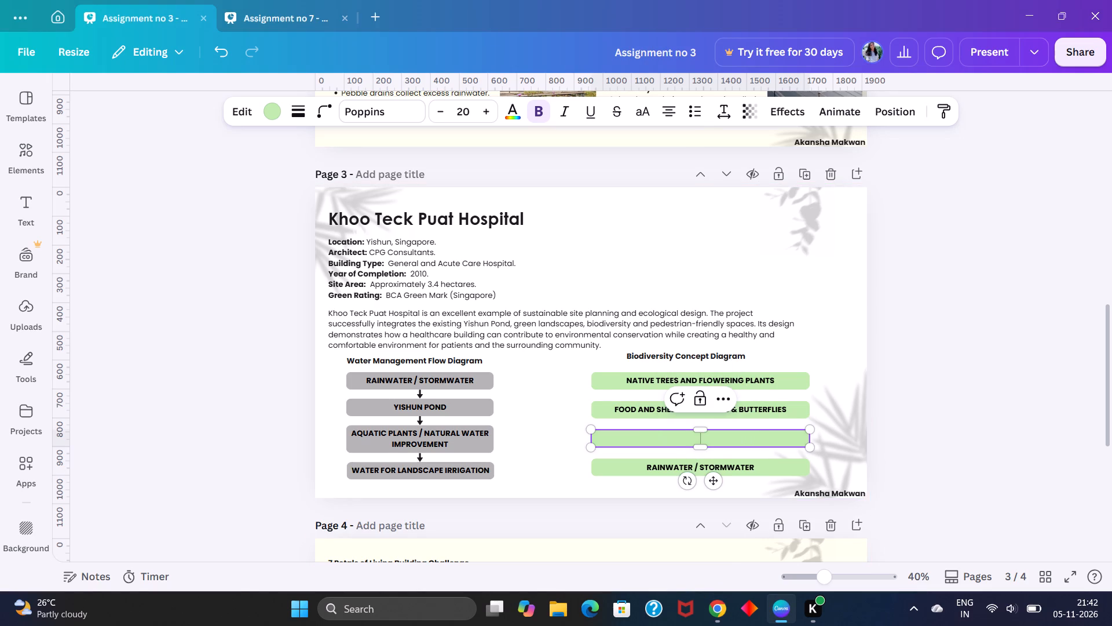
key("ctrl+v")
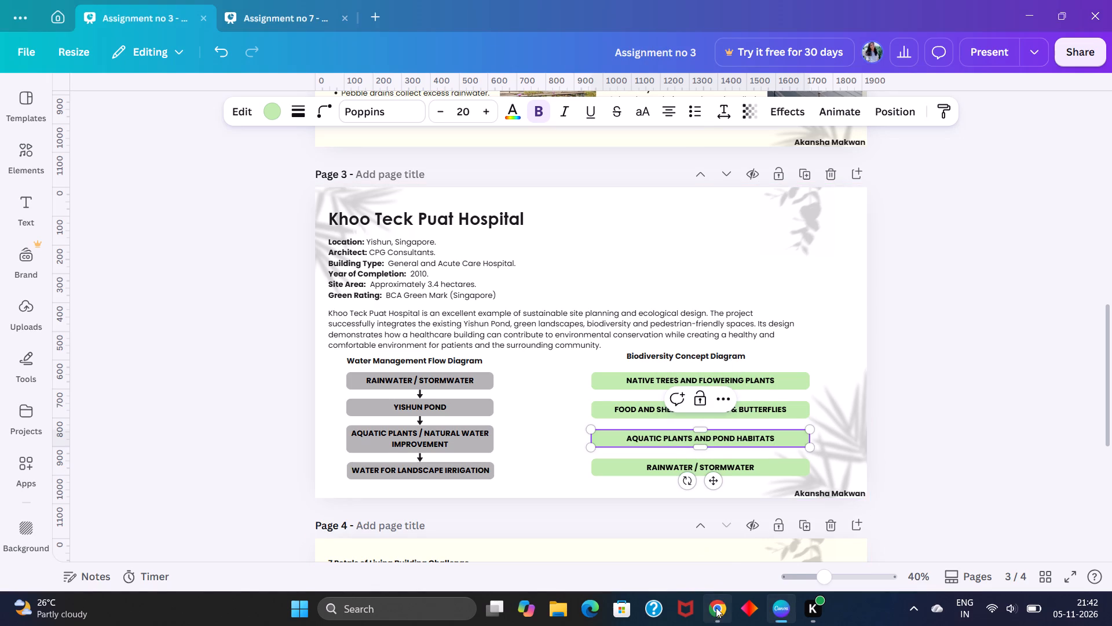
Copy "HEALTHY URBAN ECOSYSTEM" from ChatGPT and replace the fourth green box's text in Canva with it.
left_click(716, 607)
double_click(717, 431)
left_click_drag(769, 425, 609, 438)
left_click(709, 429)
left_click_drag(765, 427, 730, 434)
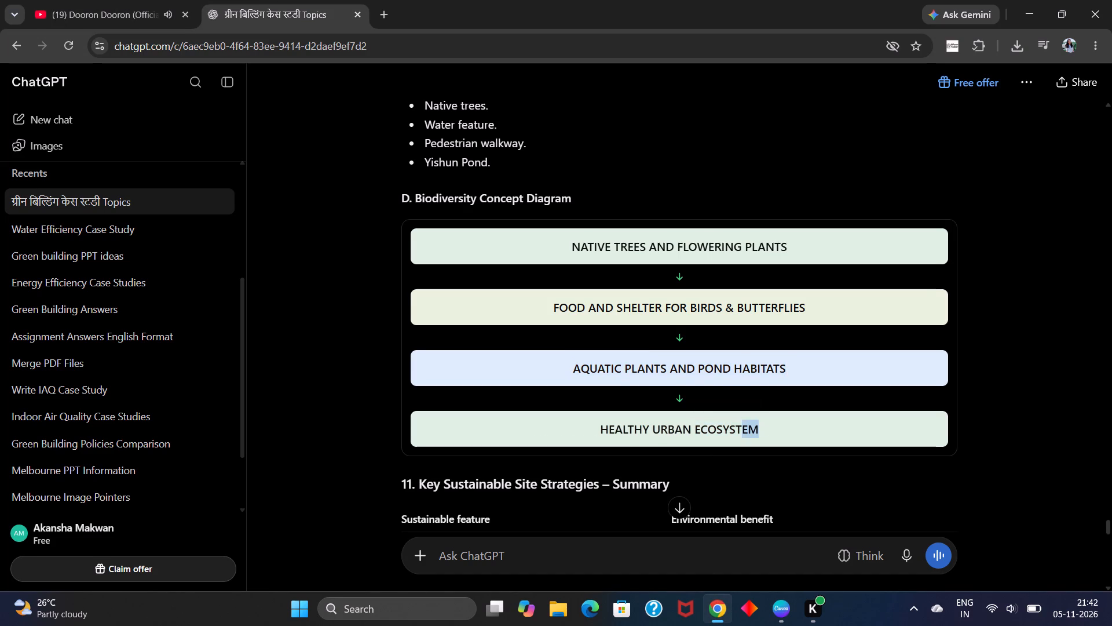
left_click_drag(730, 434, 599, 436)
key("ctrl+c")
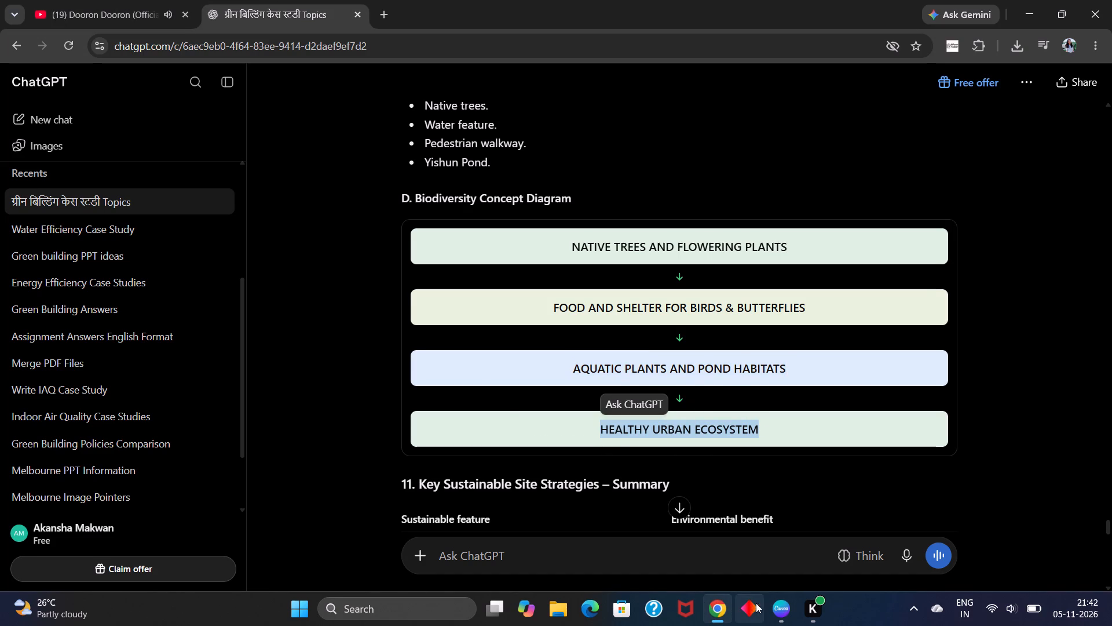
left_click(771, 609)
double_click(671, 464)
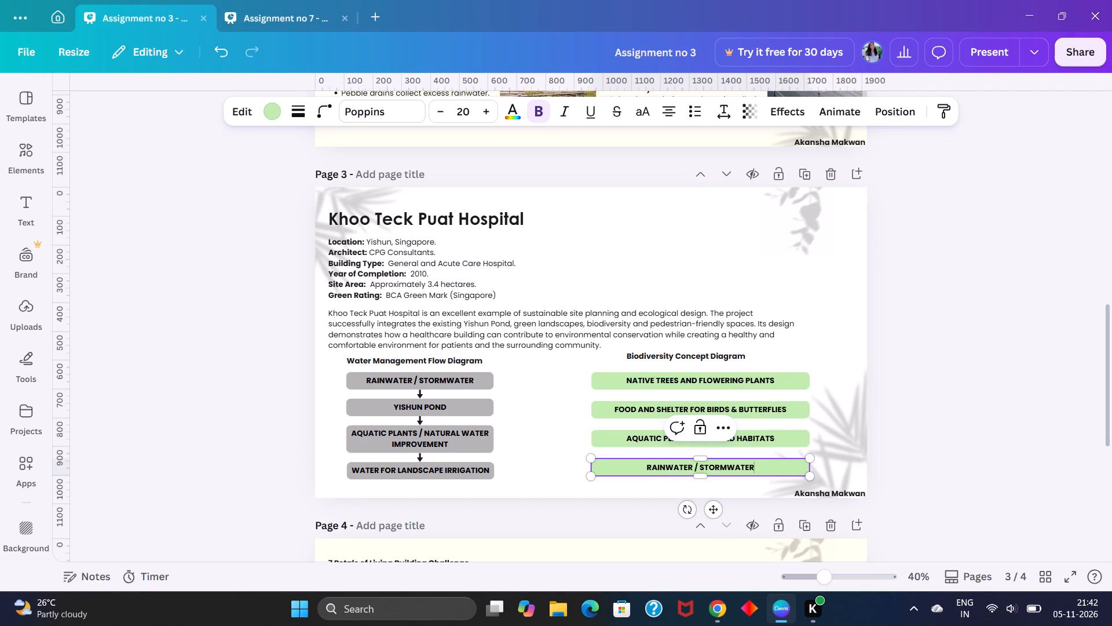
triple_click(706, 469)
key("BackSpace")
key("ctrl+v")
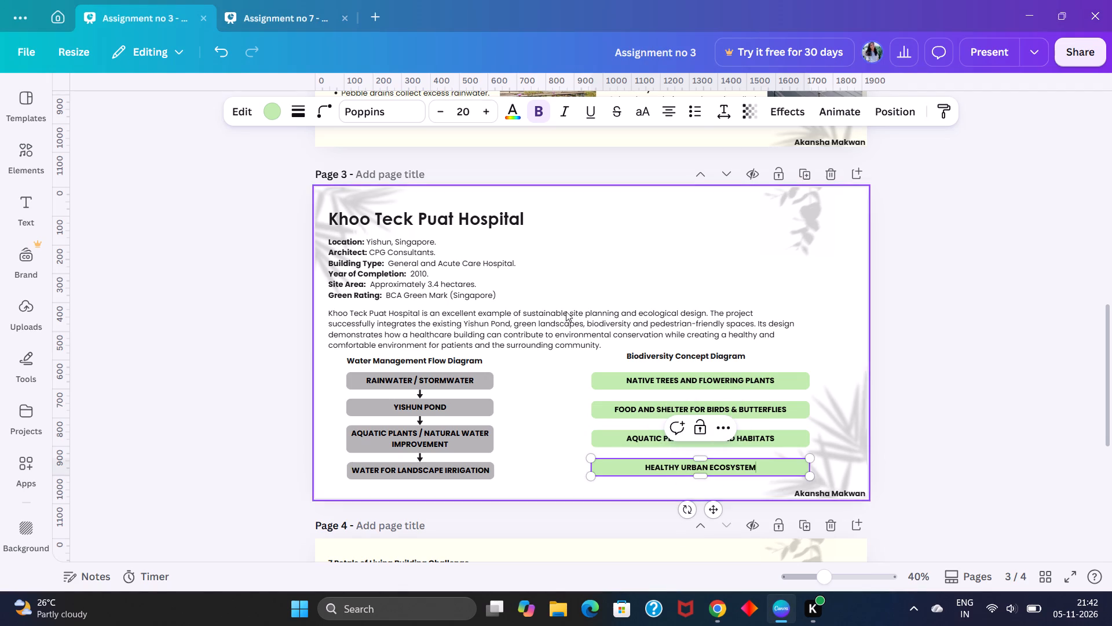
left_click(237, 391)
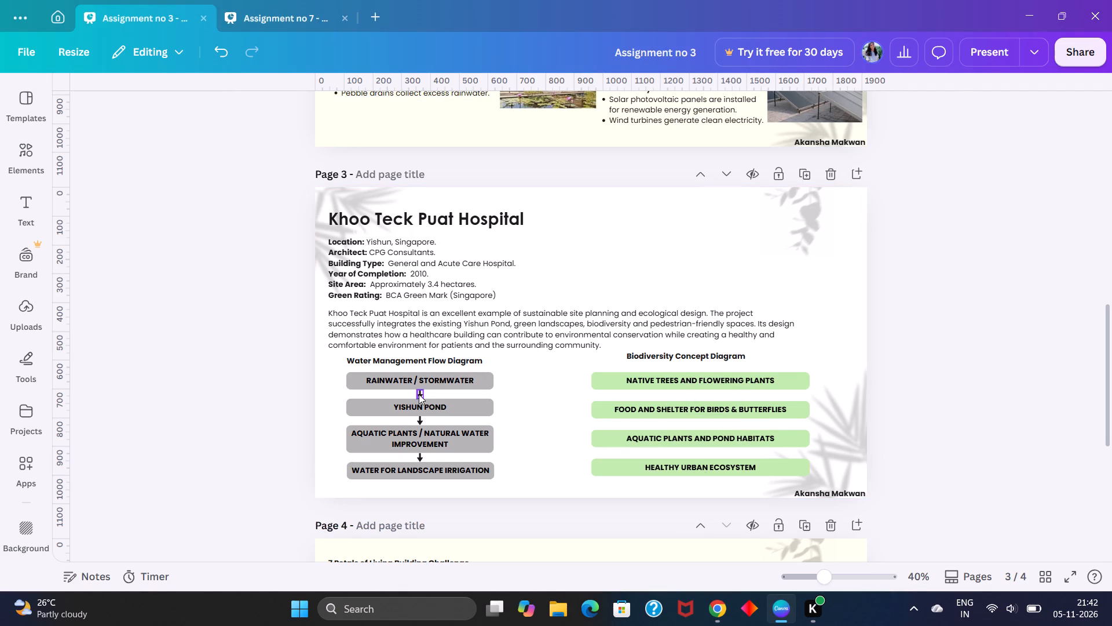
Duplicate the first arrow of the Water Management Flow Diagram and centre the copy between the first and second green boxes.
left_click(419, 394)
left_click(422, 363)
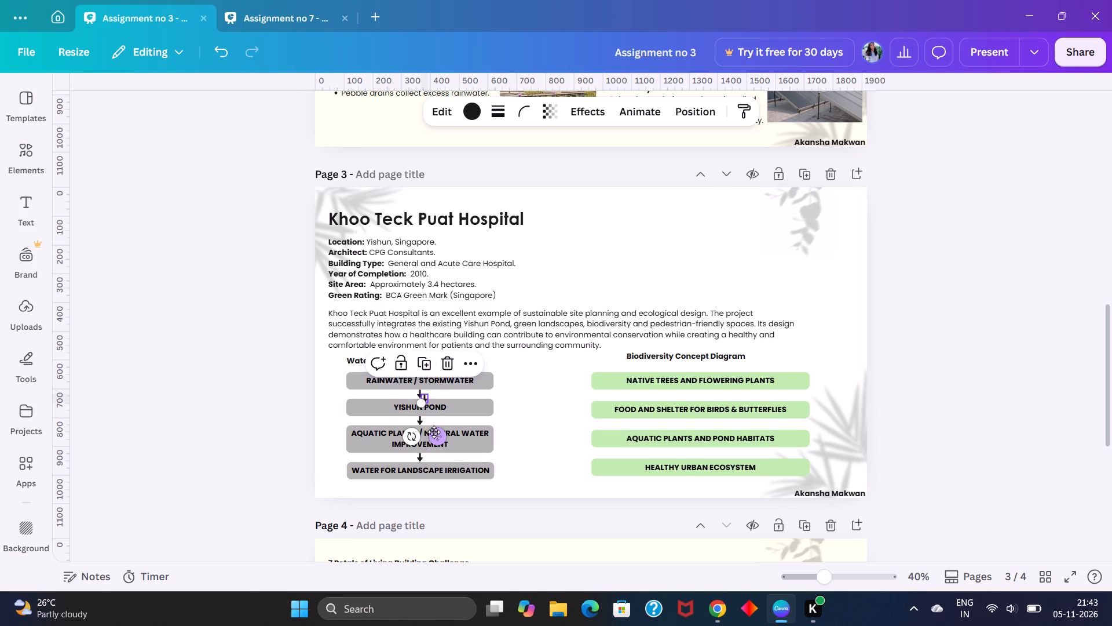
left_click_drag(437, 436, 712, 431)
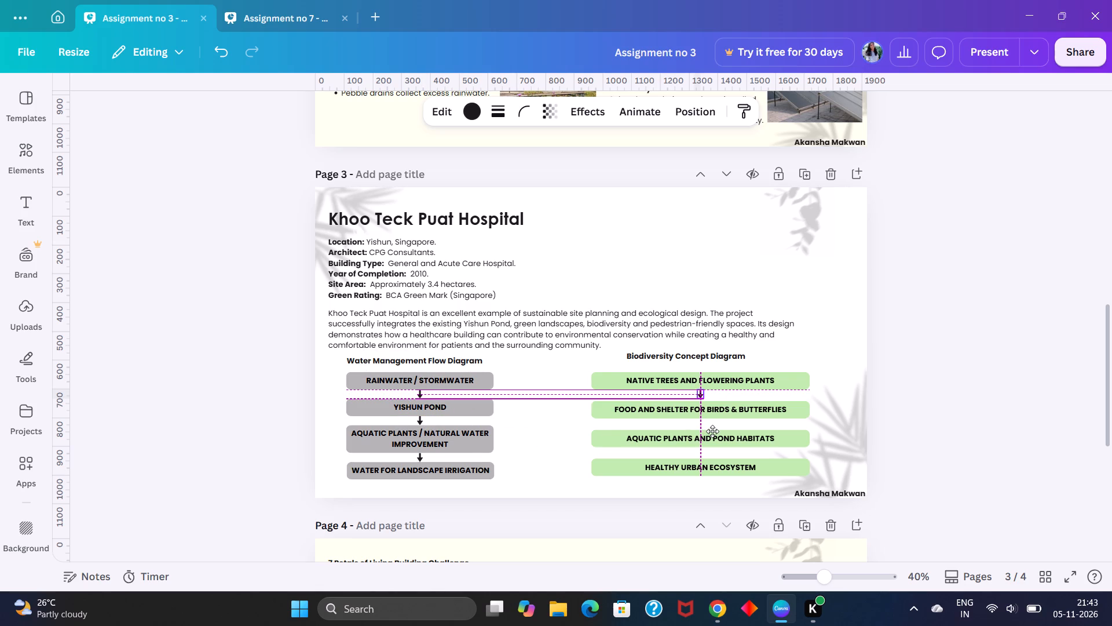
left_click_drag(712, 431, 713, 431)
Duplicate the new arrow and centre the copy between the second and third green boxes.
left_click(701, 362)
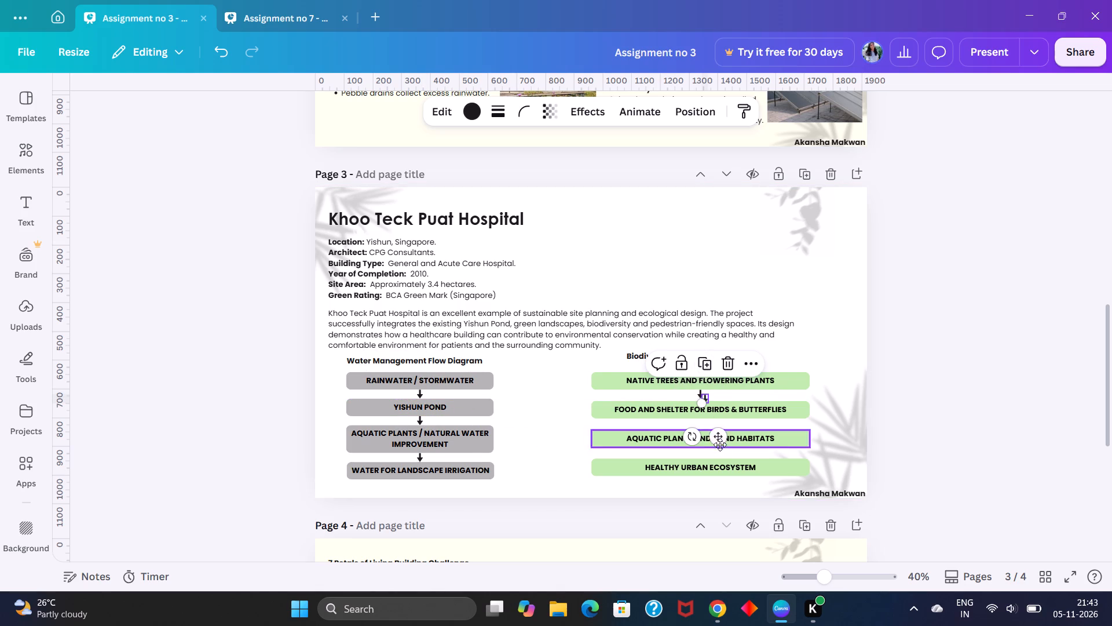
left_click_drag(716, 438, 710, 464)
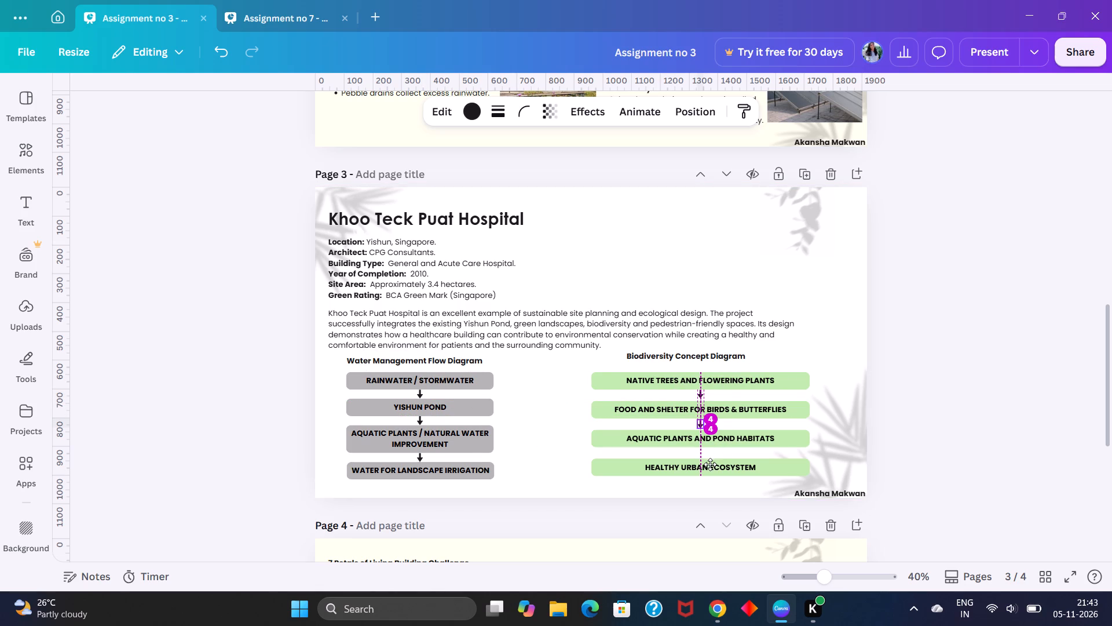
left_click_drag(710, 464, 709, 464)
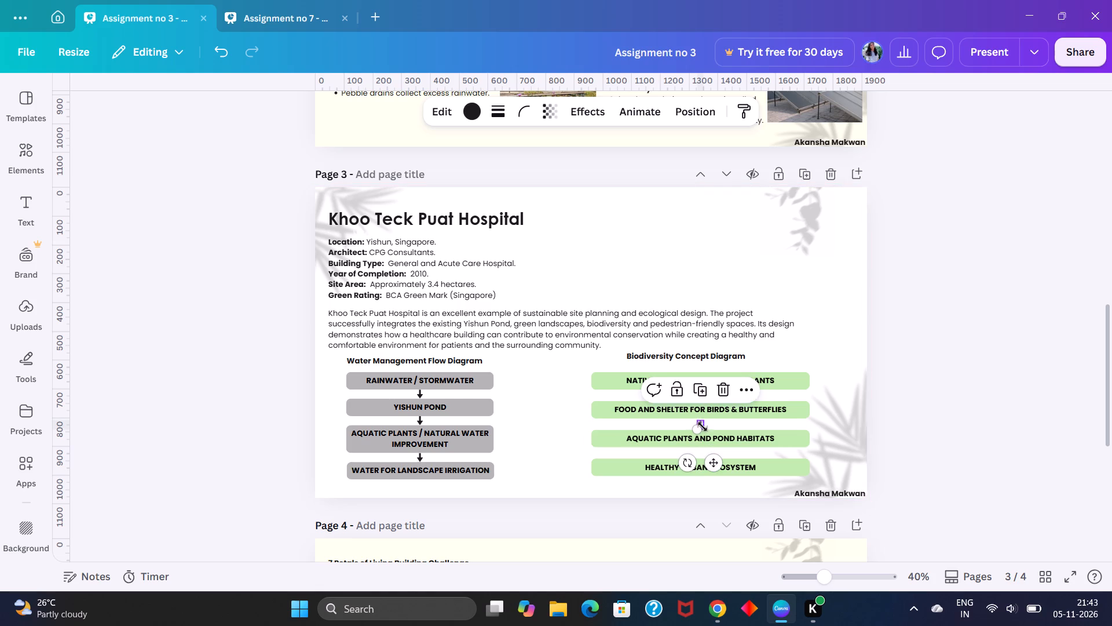
Enlarge the arrow between the first and second green boxes to span the gap, and centre it there.
scroll(743, 407, "right", 1)
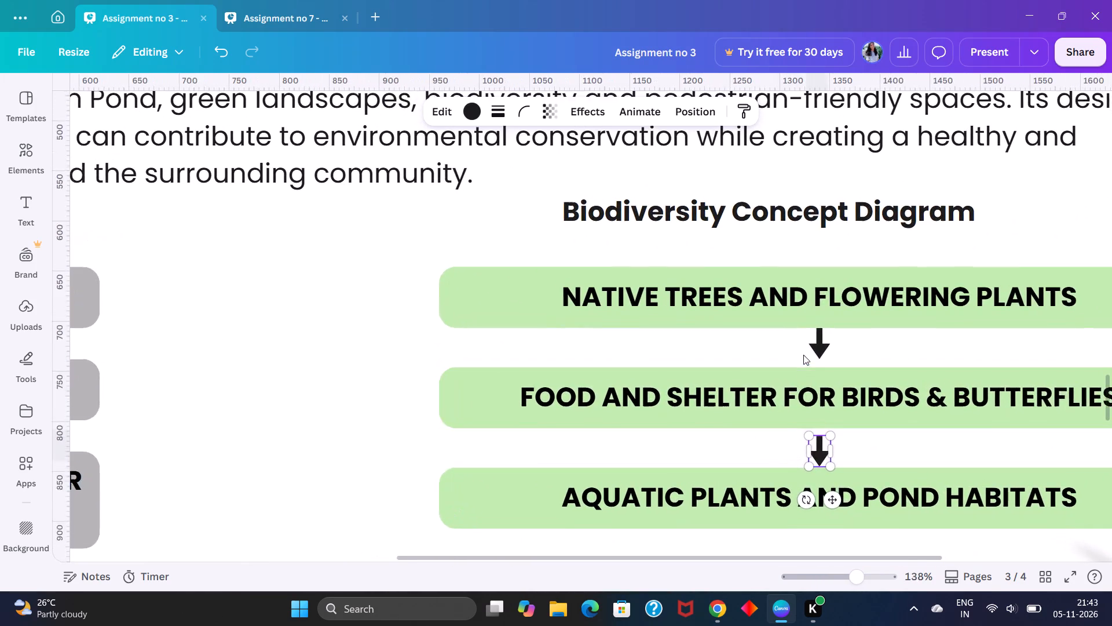
left_click(825, 351)
left_click_drag(836, 362, 841, 368)
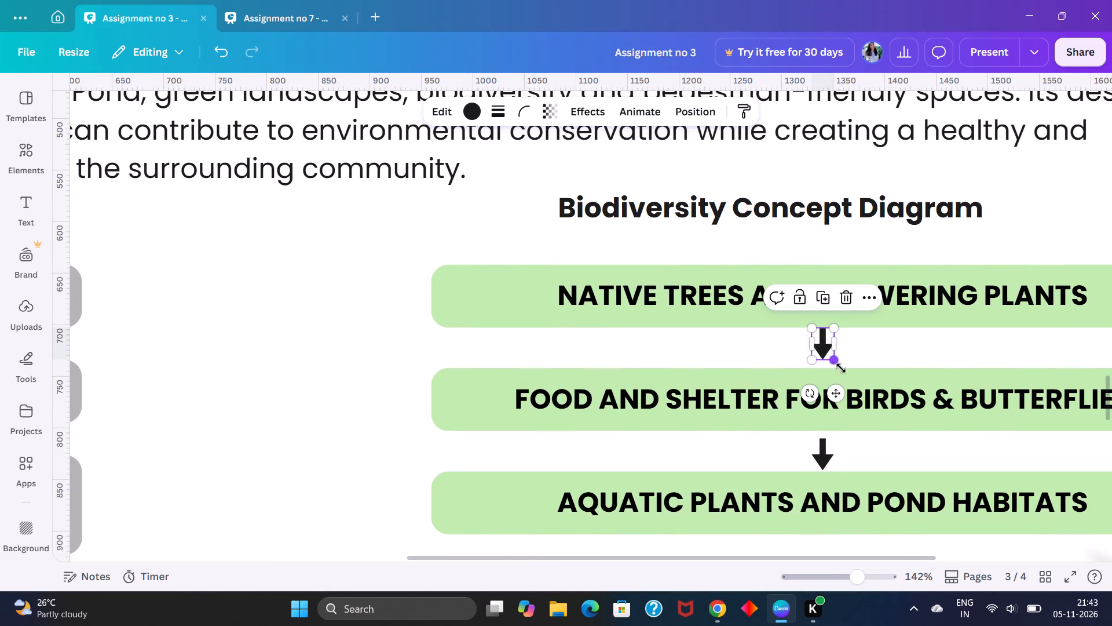
left_click_drag(841, 368, 842, 370)
left_click(837, 403)
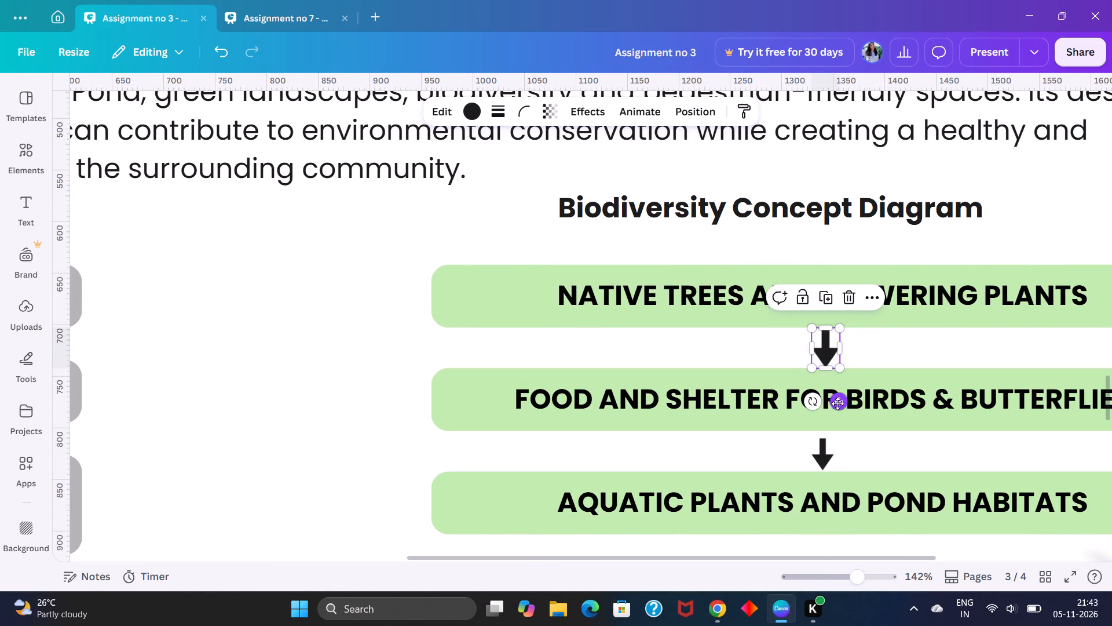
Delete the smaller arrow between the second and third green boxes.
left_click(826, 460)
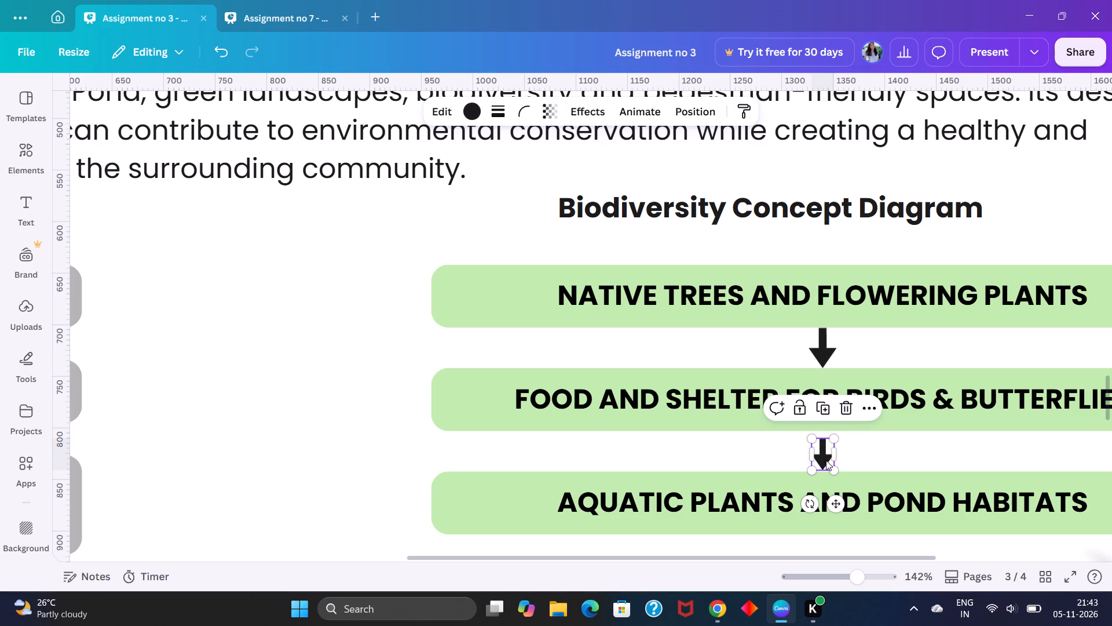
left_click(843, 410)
Duplicate the enlarged arrow into the two remaining gaps between the green boxes, aligned with the first one.
left_click(831, 361)
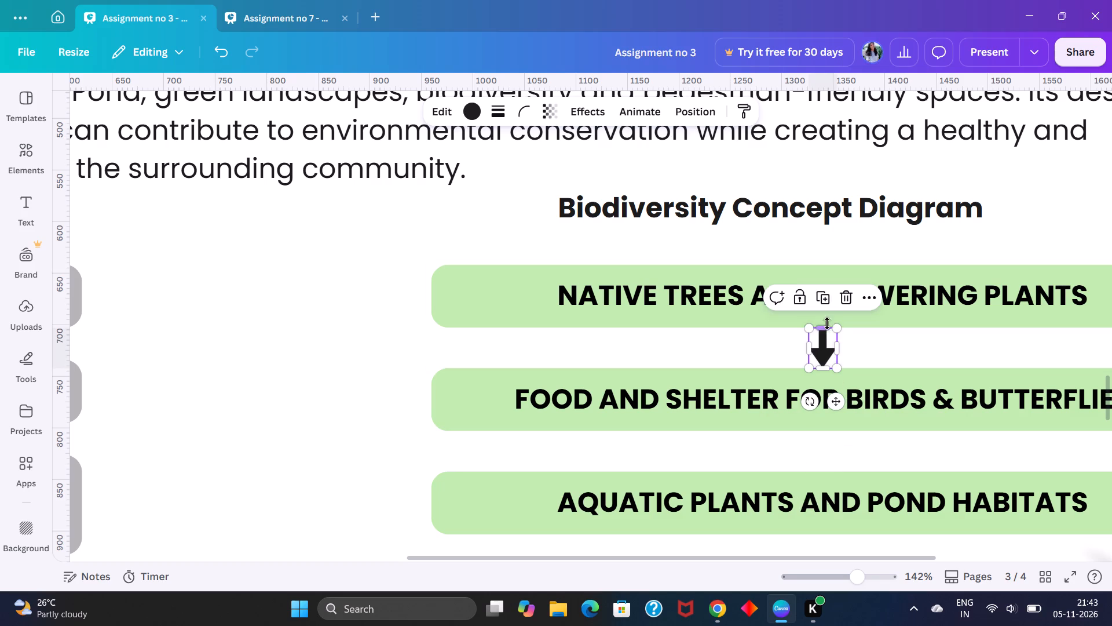
left_click(825, 299)
left_click_drag(852, 417, 849, 461)
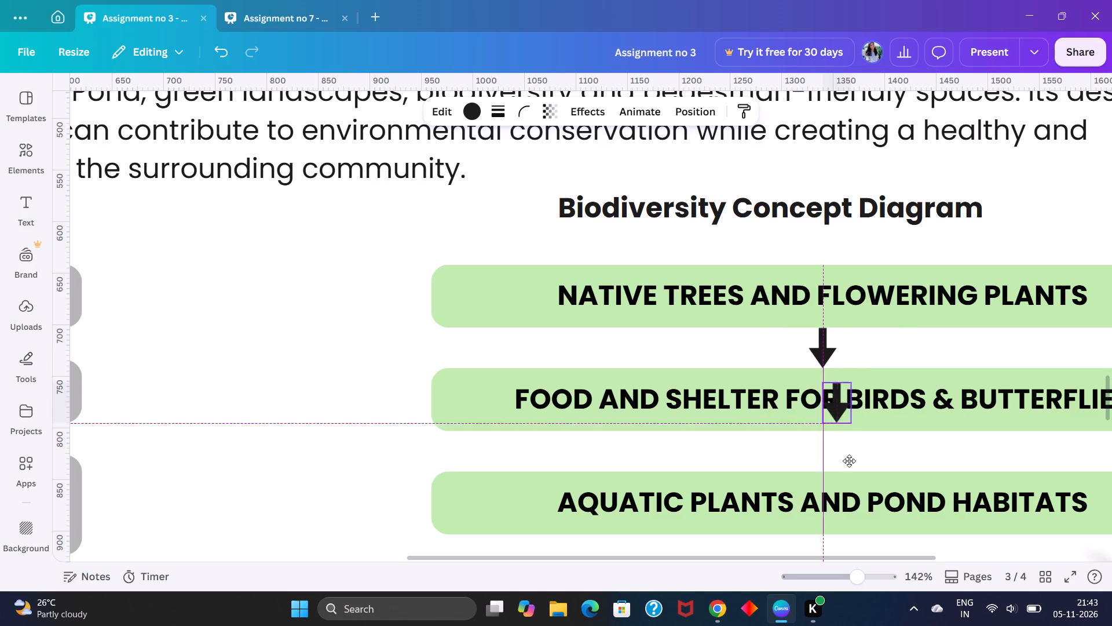
left_click_drag(849, 461, 839, 504)
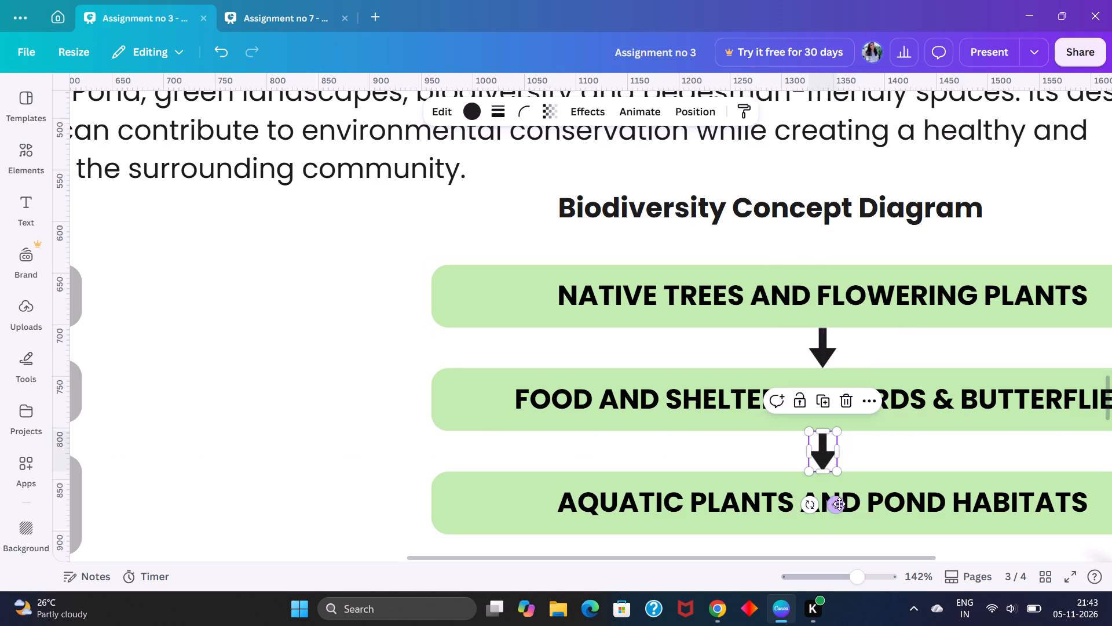
scroll(835, 489, "down", 2)
left_click(819, 253)
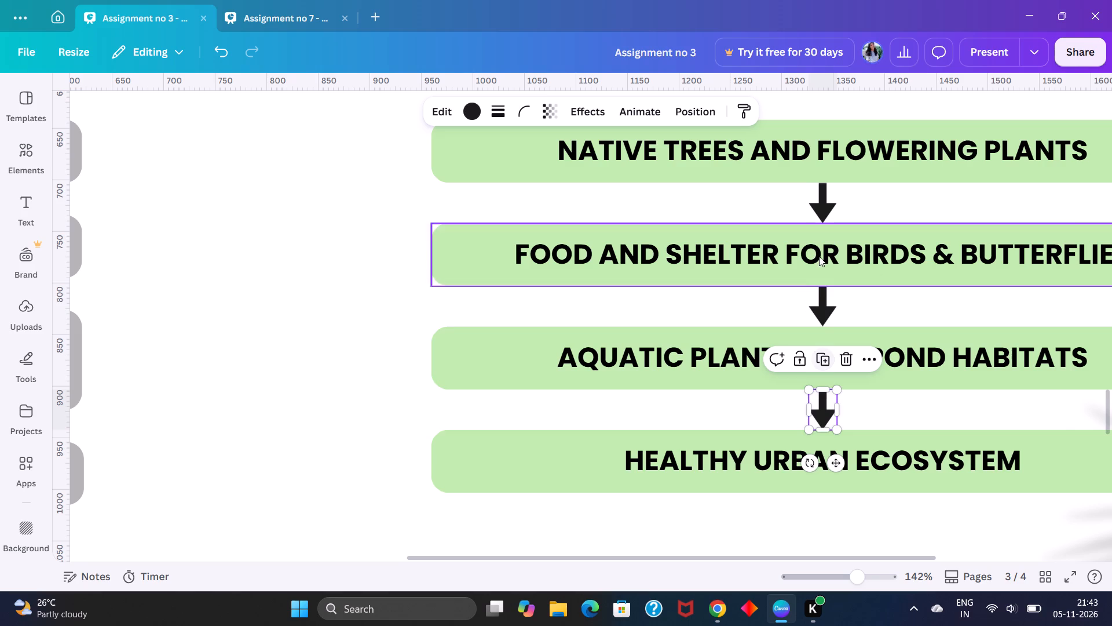
left_click(376, 432)
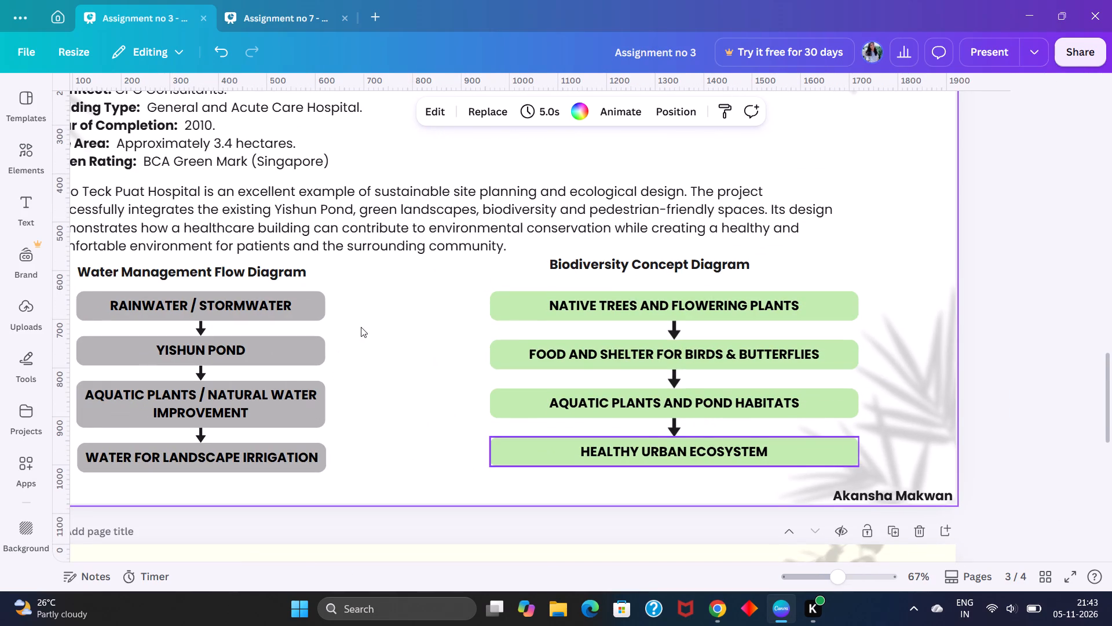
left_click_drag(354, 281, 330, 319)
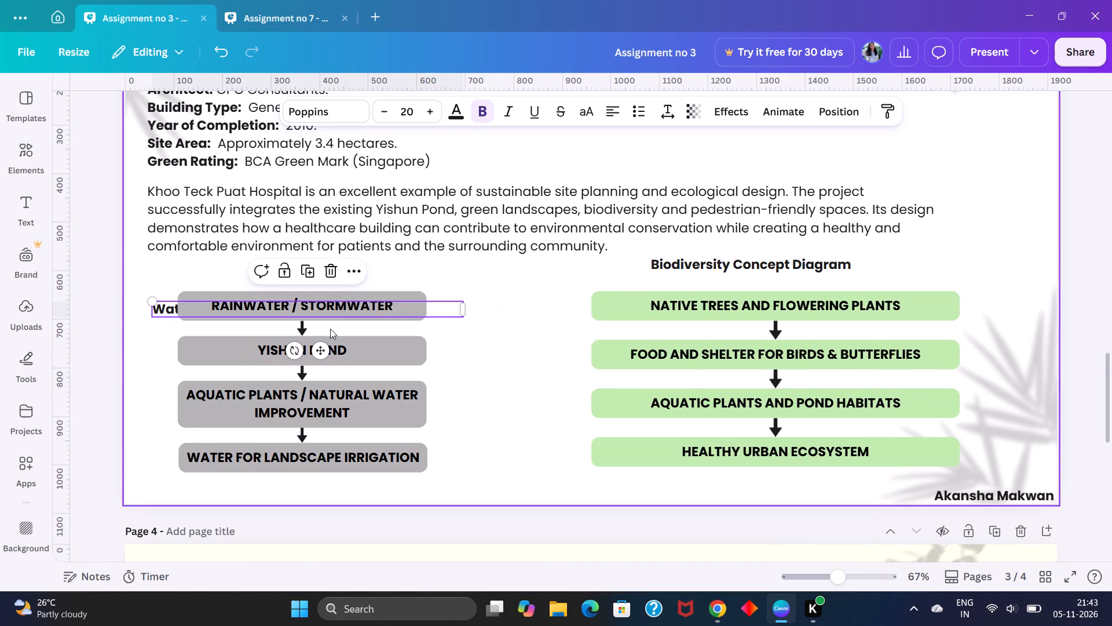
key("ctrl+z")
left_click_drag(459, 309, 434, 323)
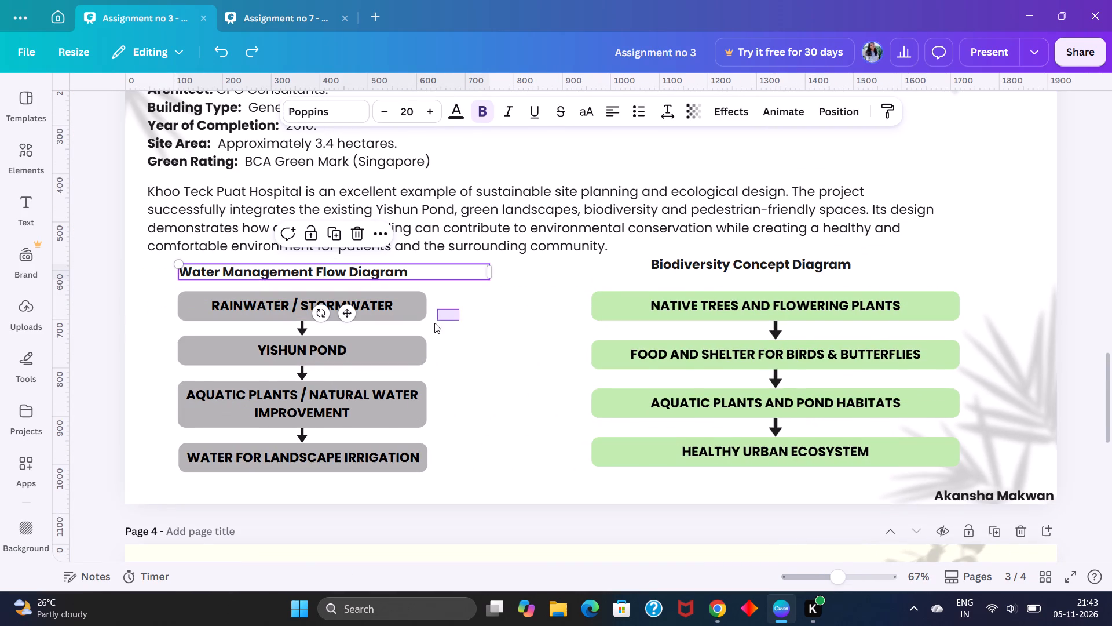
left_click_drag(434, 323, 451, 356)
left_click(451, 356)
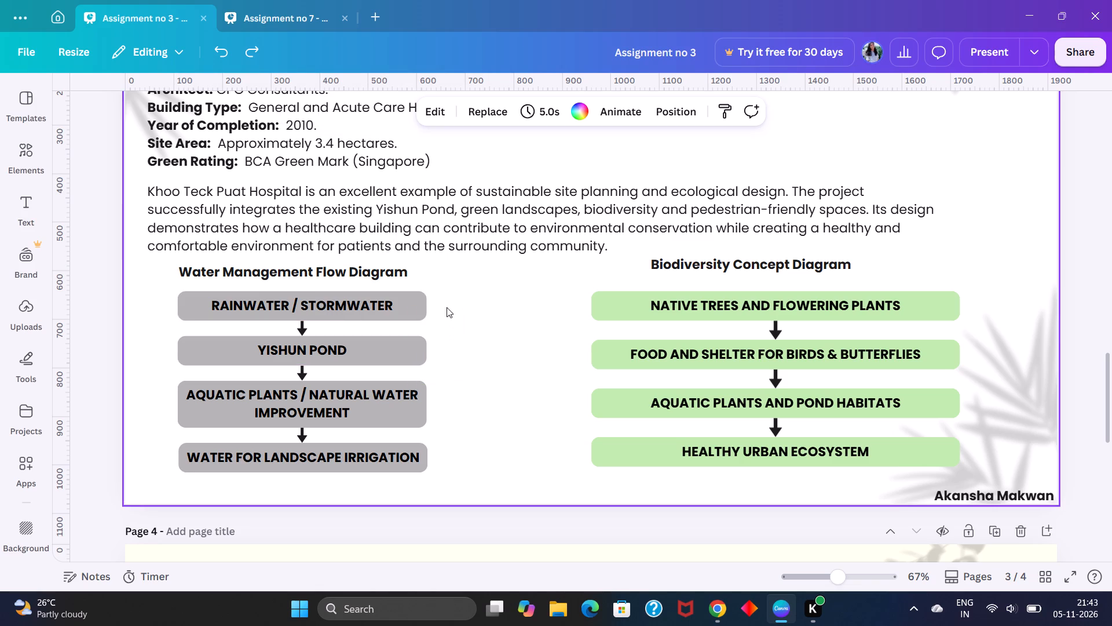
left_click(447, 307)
Group all the grey boxes and arrows of the Water Management Flow Diagram, leaving out its heading.
left_click_drag(445, 304, 273, 416)
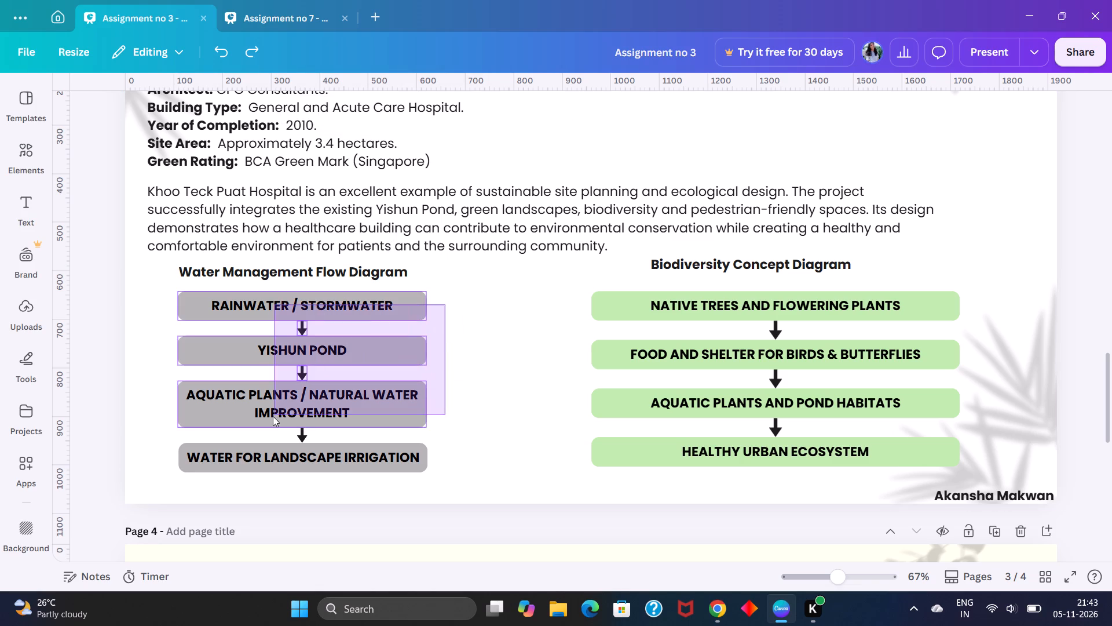
left_click_drag(273, 416, 275, 445)
left_click(263, 268)
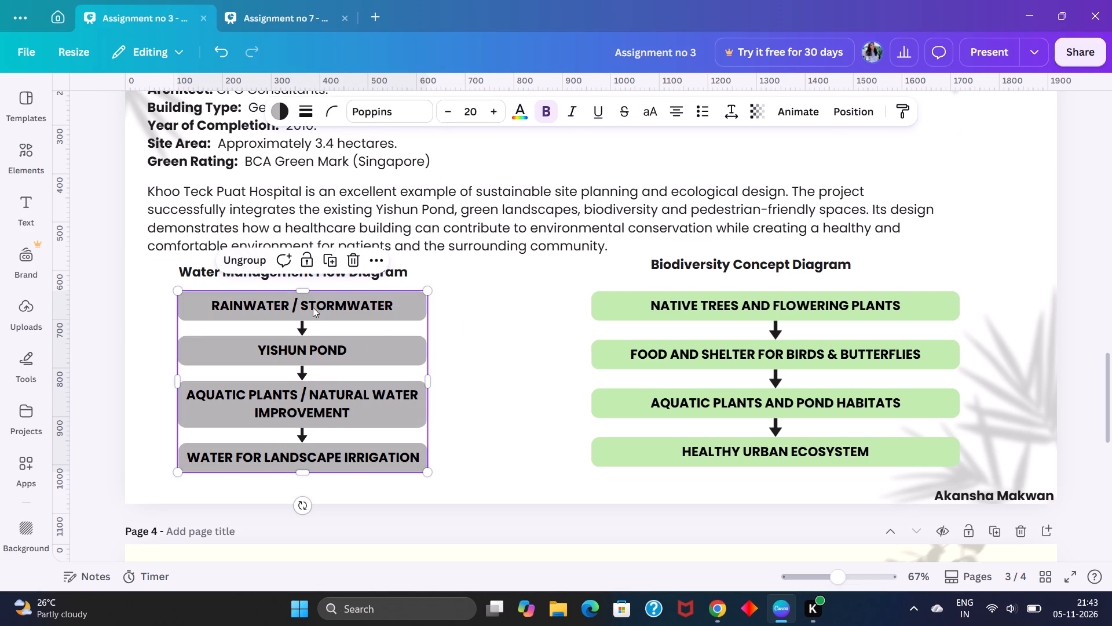
Group all the green boxes and arrows of the Biodiversity Concept Diagram, leaving out its heading.
left_click_drag(543, 305, 806, 447)
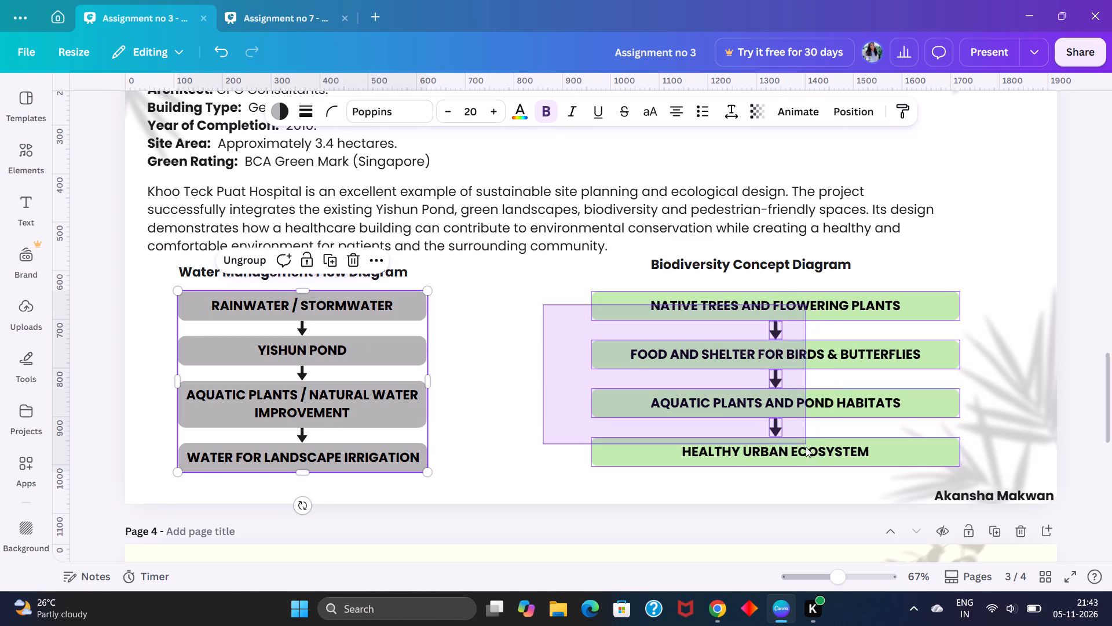
left_click_drag(806, 447, 804, 449)
left_click(714, 261)
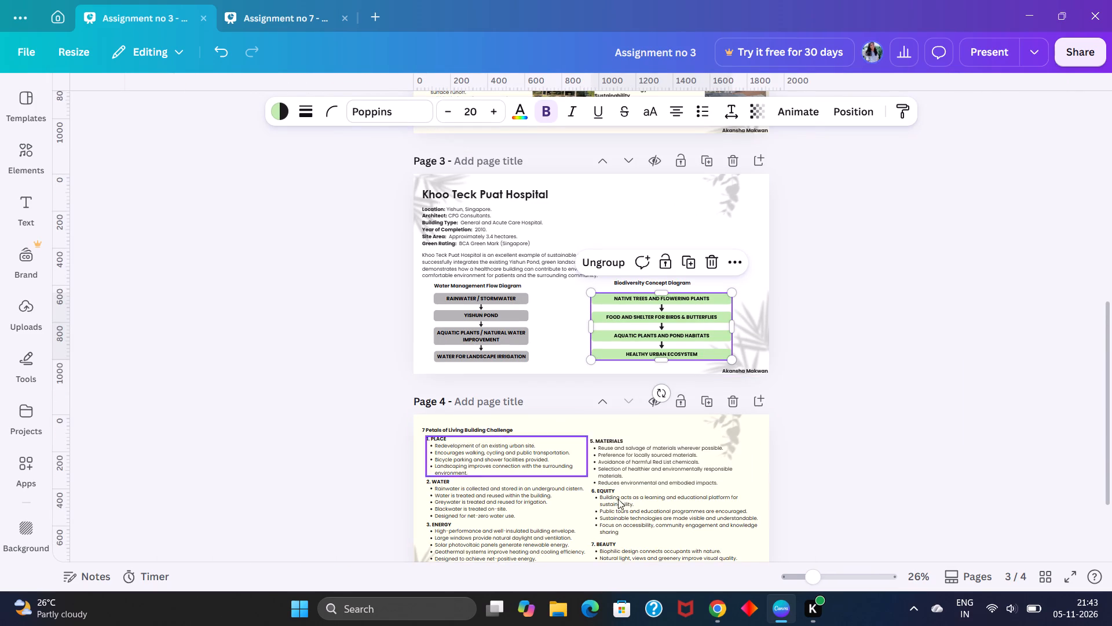
Copy the aerial photo of the hospital from the start of ChatGPT's Khoo Teck Puat Hospital case study.
left_click(711, 609)
scroll(580, 335, "up", 5)
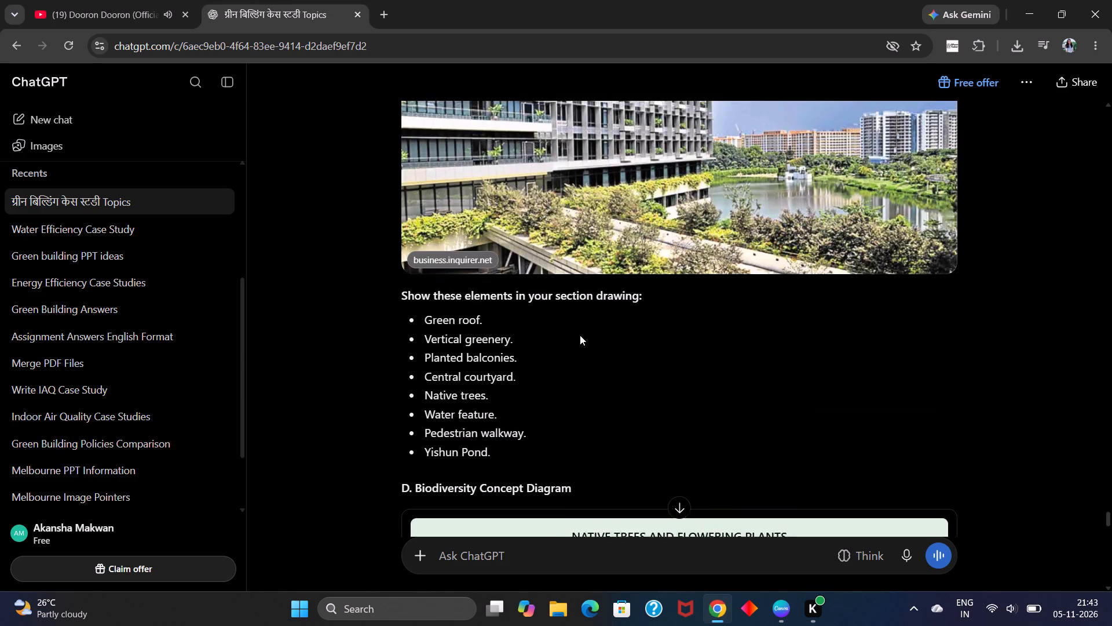
scroll(580, 335, "up", 3)
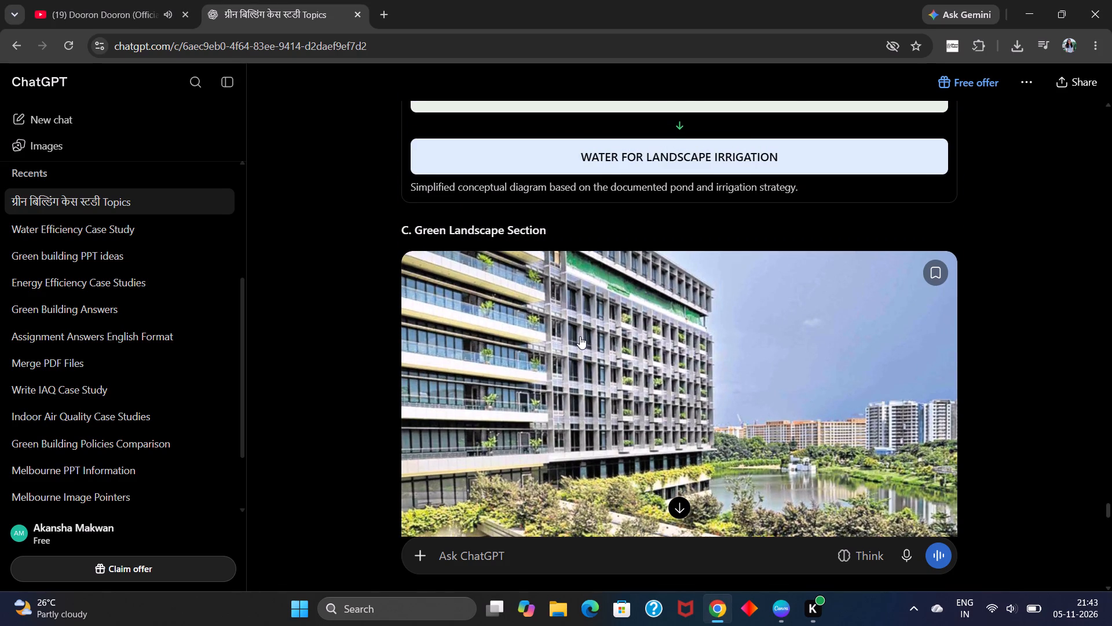
scroll(580, 336, "up", 18)
scroll(580, 336, "up", 6)
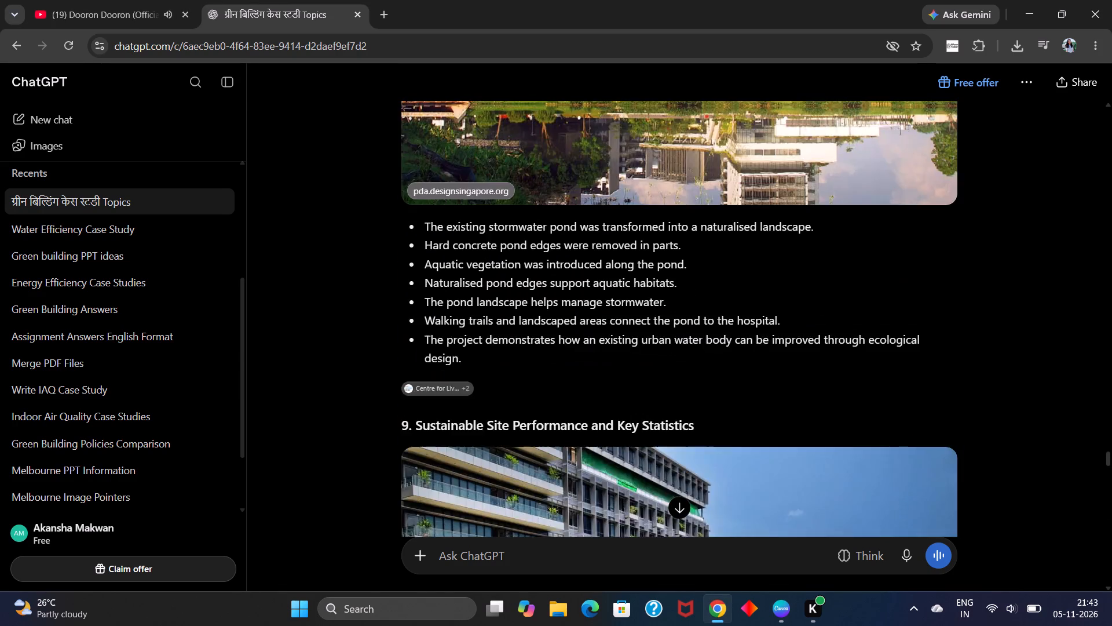
scroll(584, 326, "up", 16)
scroll(584, 323, "up", 5)
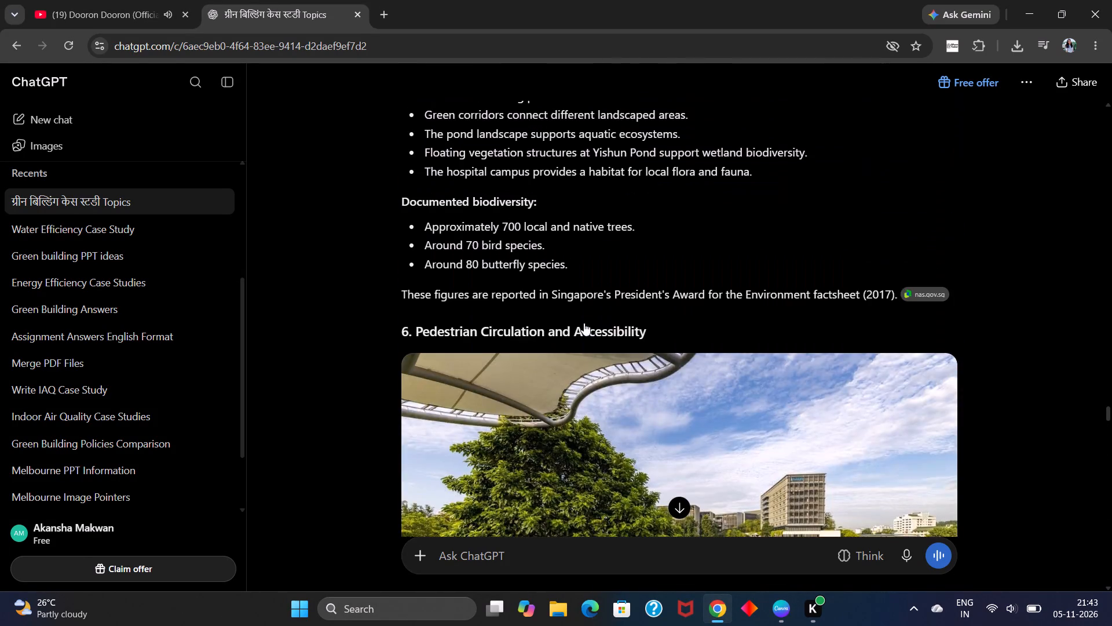
scroll(584, 323, "up", 17)
scroll(584, 323, "up", 5)
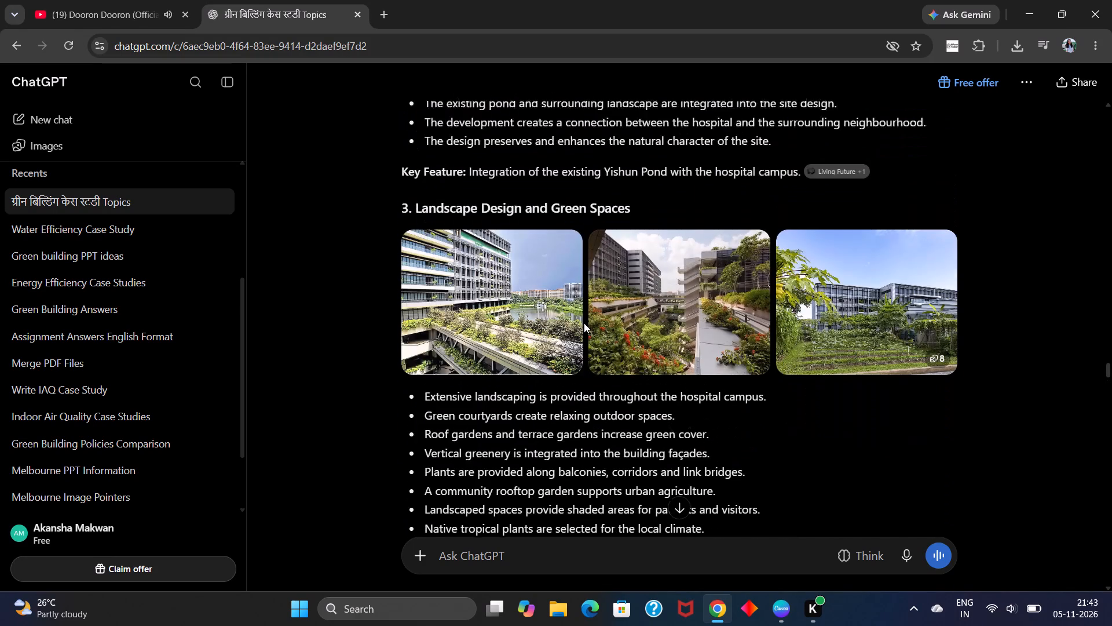
scroll(584, 323, "up", 11)
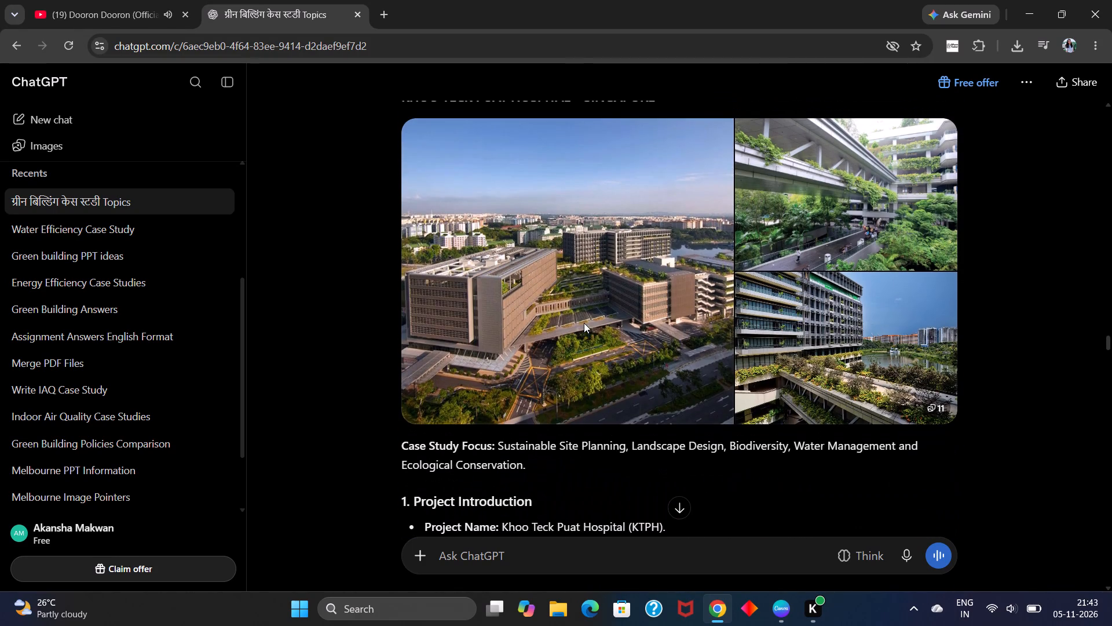
scroll(584, 323, "up", 1)
left_click(584, 323)
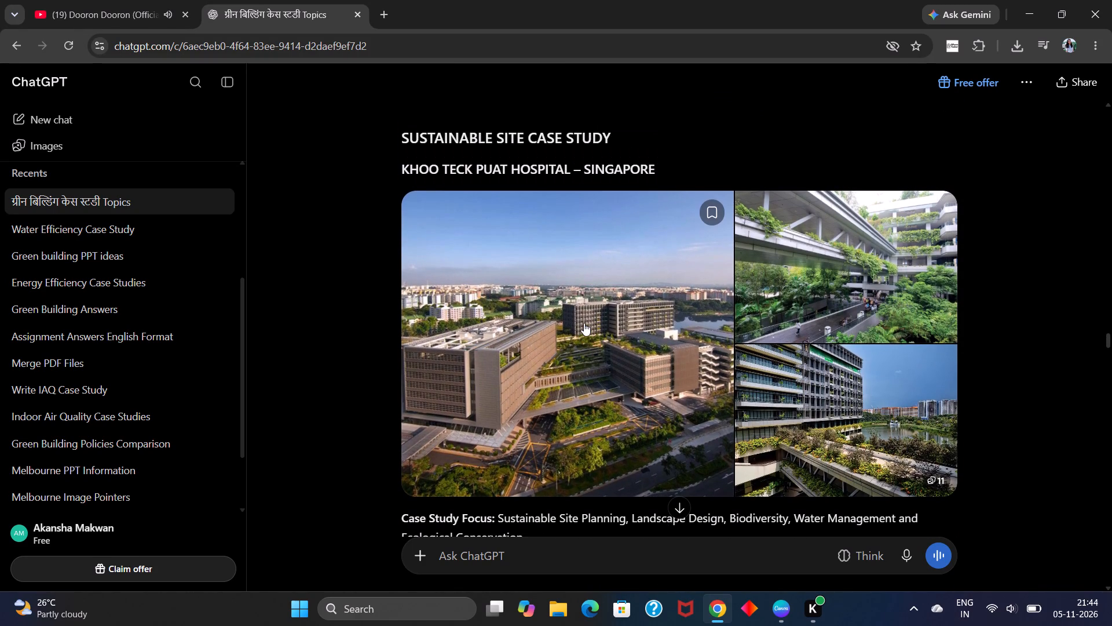
right_click(584, 323)
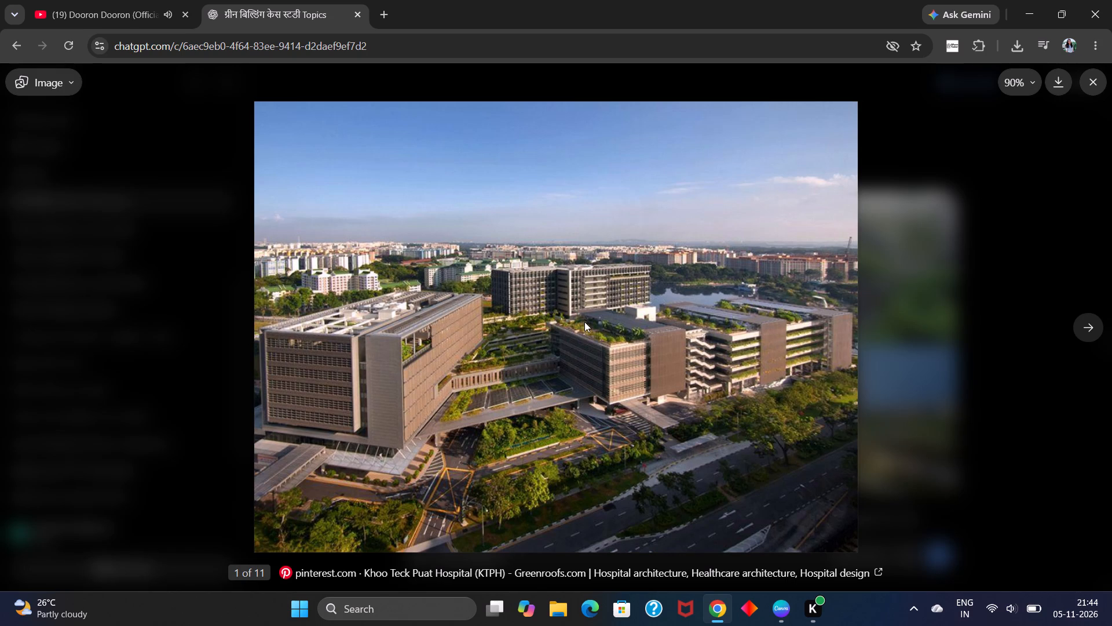
left_click(624, 377)
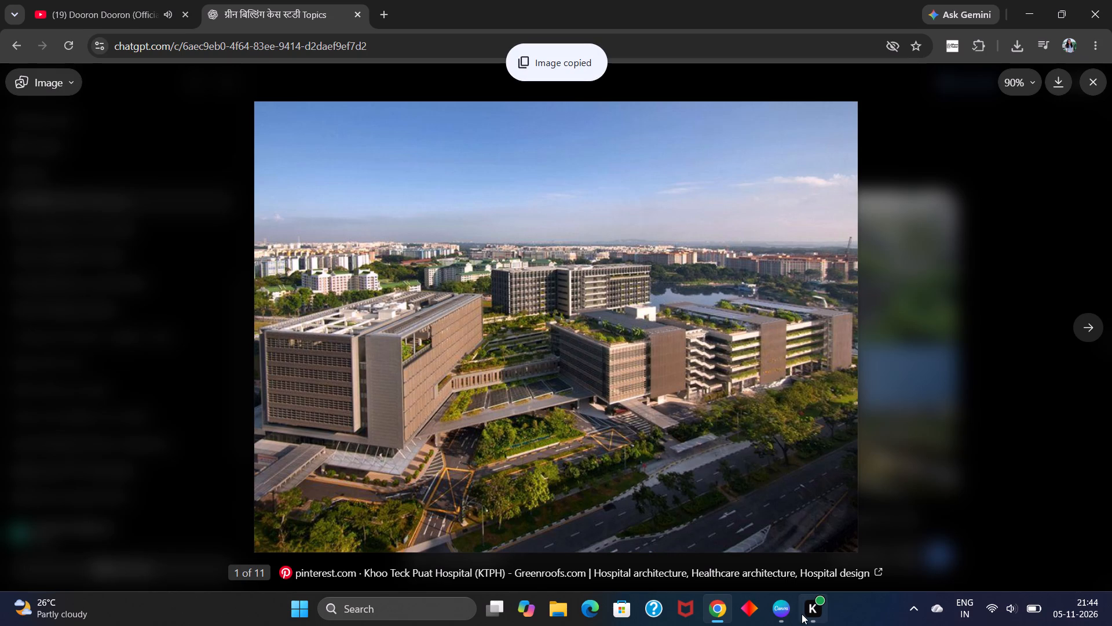
Paste the aerial photo onto Canva page 3, shrink it, and place it beside the project details above the description.
left_click(782, 617)
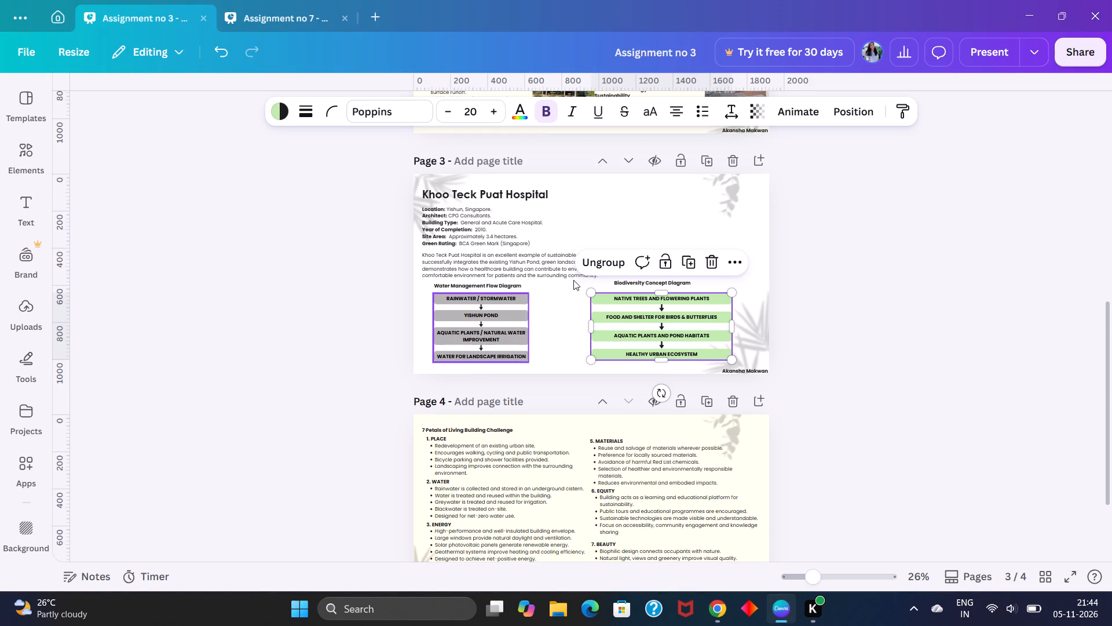
key("ctrl+v")
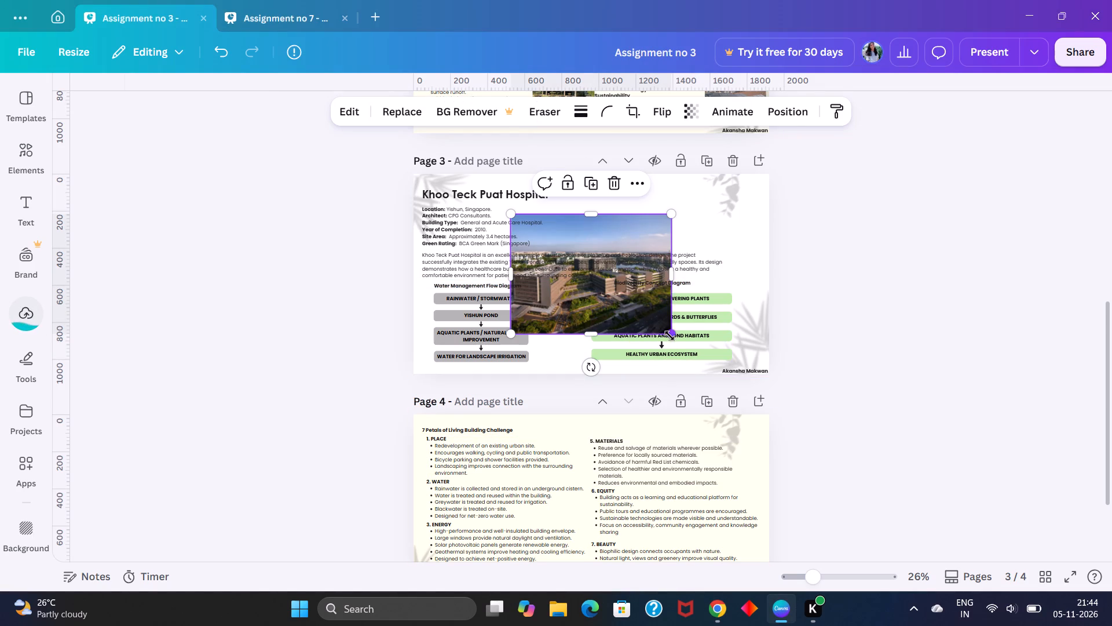
left_click_drag(668, 336, 577, 256)
left_click_drag(552, 245, 552, 243)
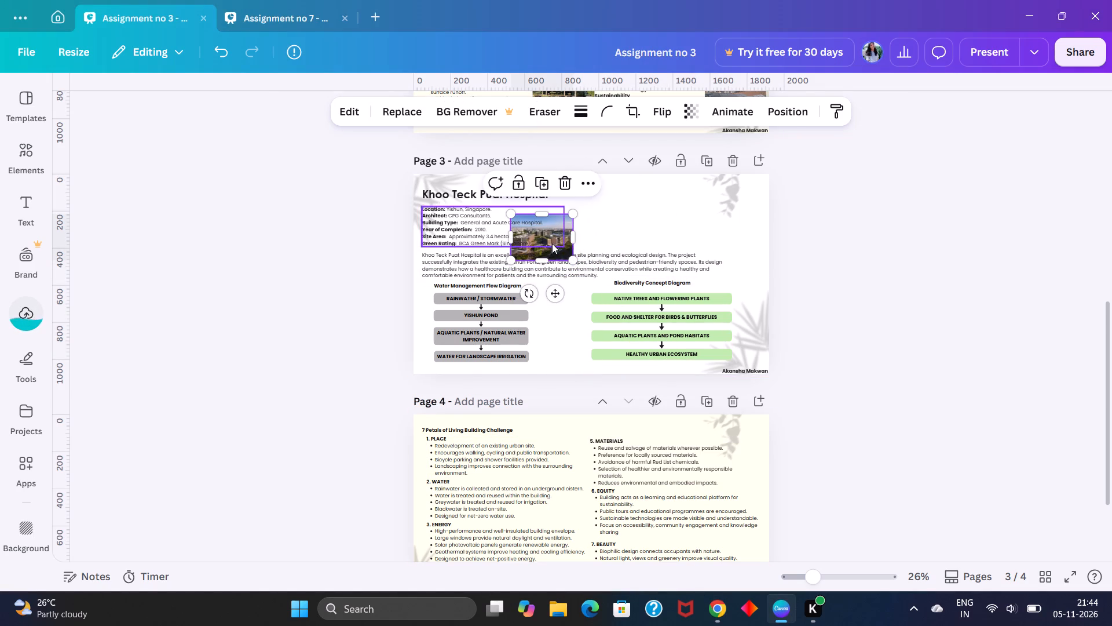
left_click_drag(552, 243, 607, 227)
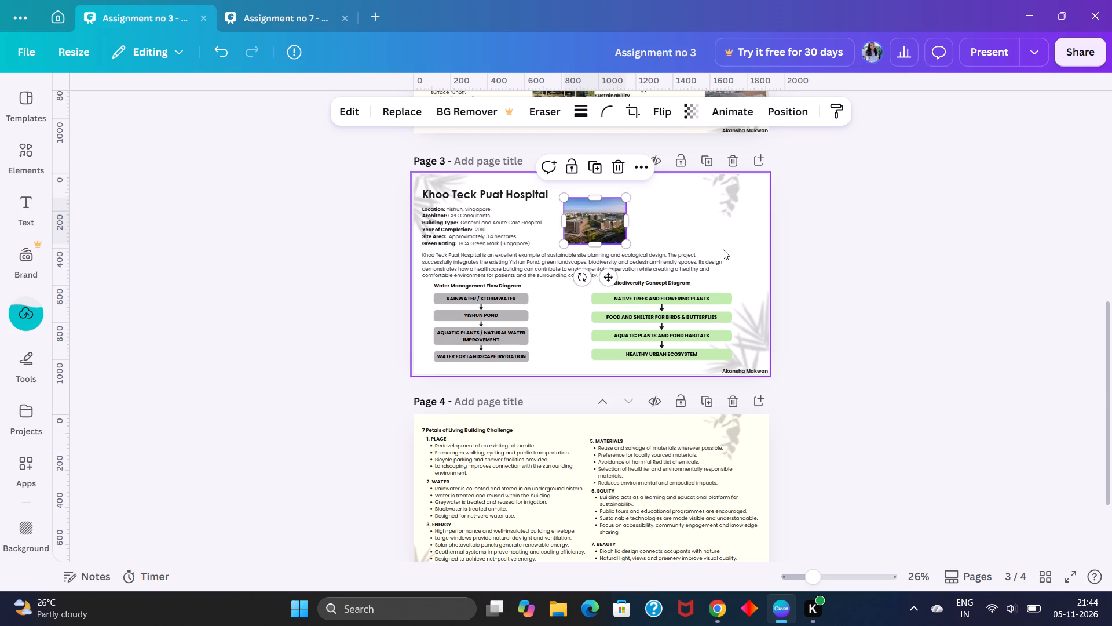
Change the background of page 3 to the cream colour used on page 4.
left_click(736, 247)
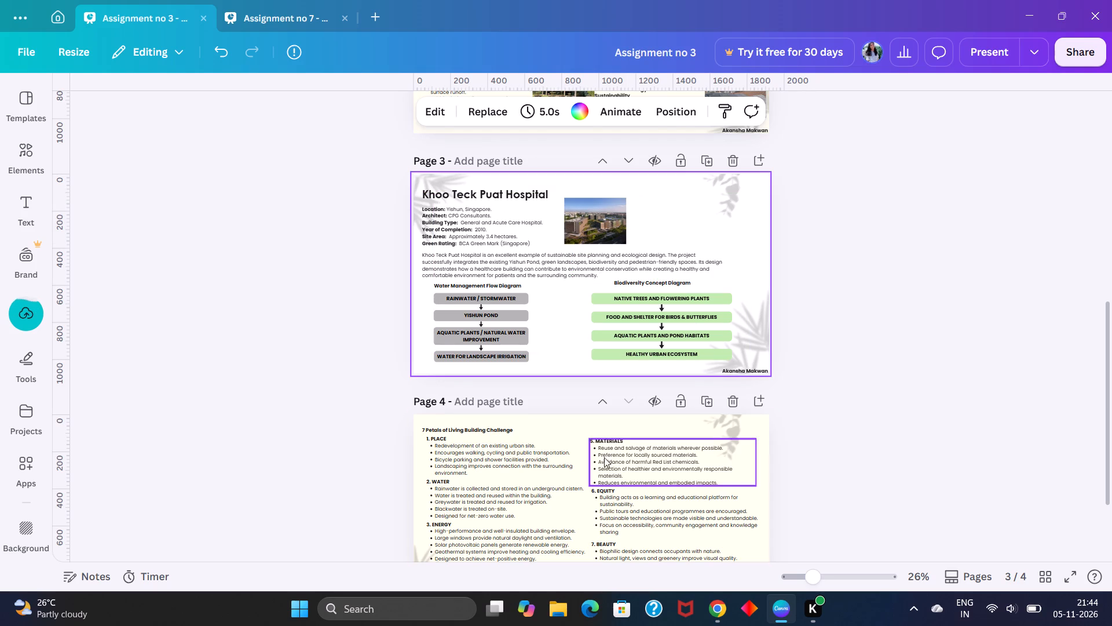
left_click(575, 431)
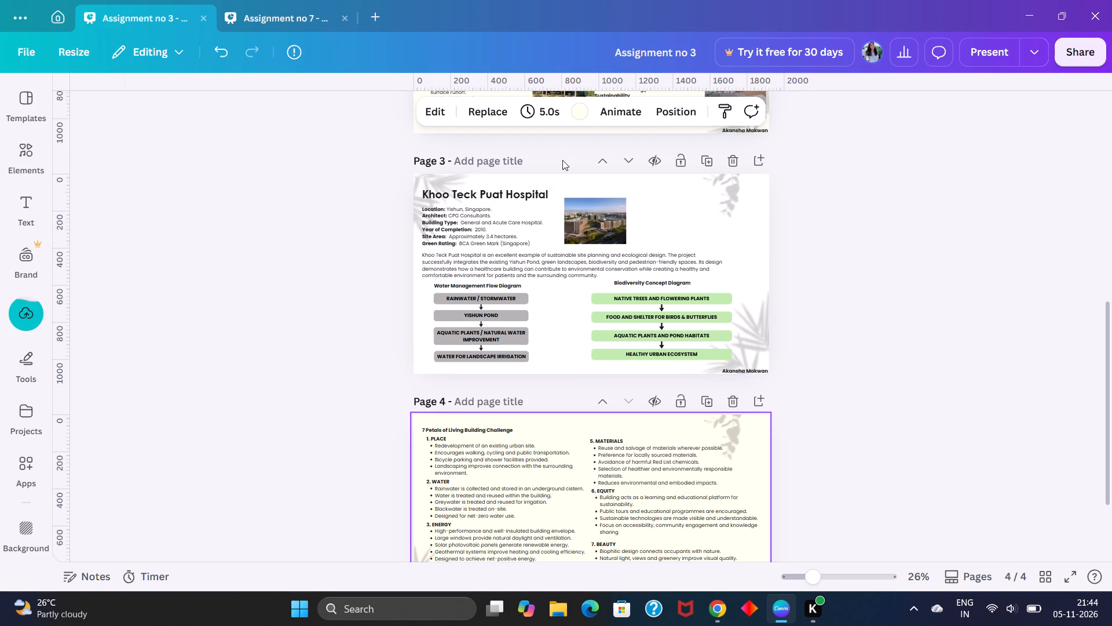
left_click(580, 116)
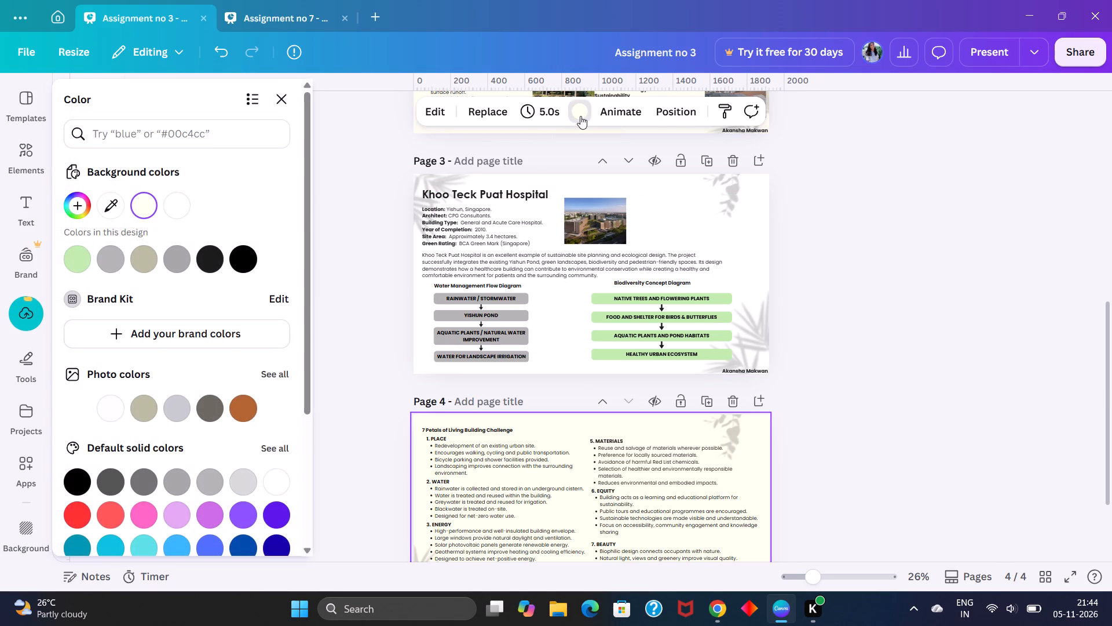
left_click(687, 219)
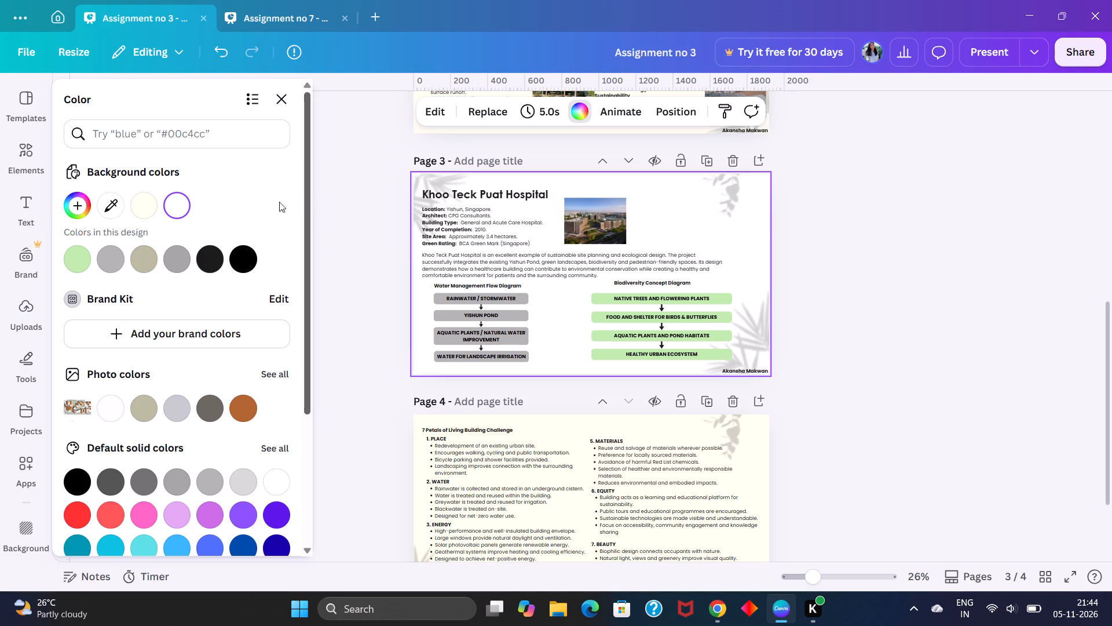
left_click(153, 203)
left_click(320, 264)
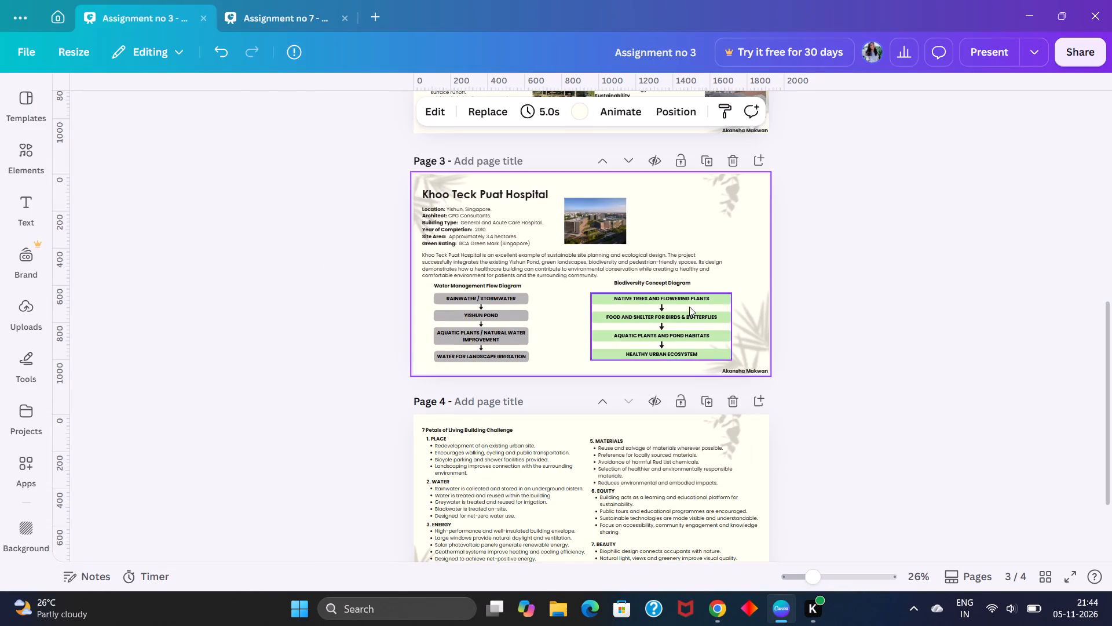
left_click(597, 218)
left_click(355, 310)
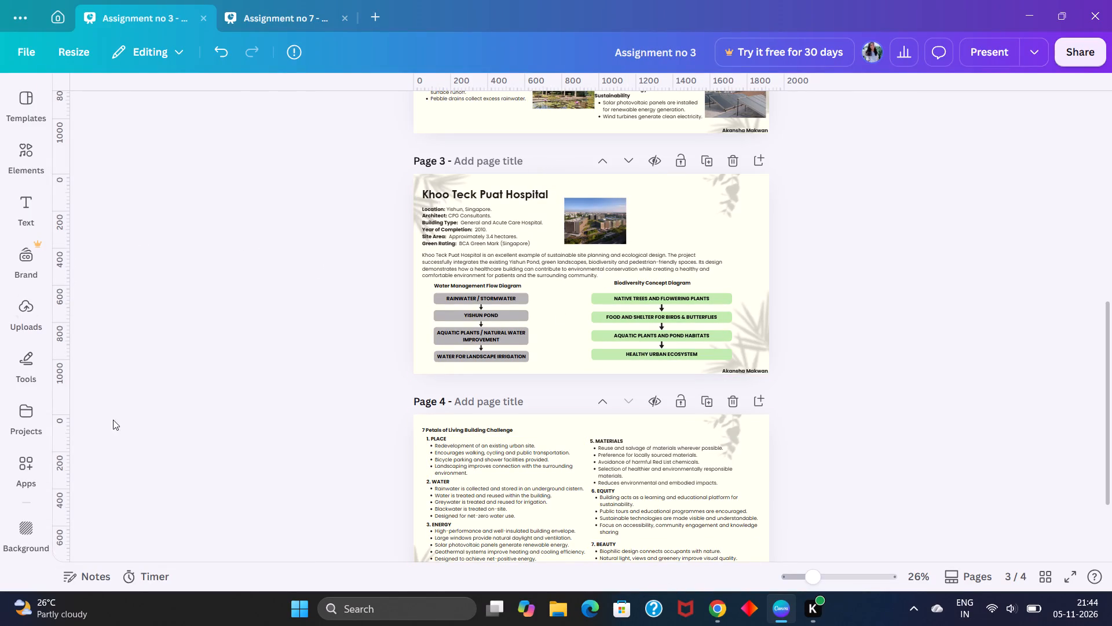
Display the second hospital photo in the ChatGPT image gallery, showing the planted bridge and courtyard walkway.
left_click(715, 607)
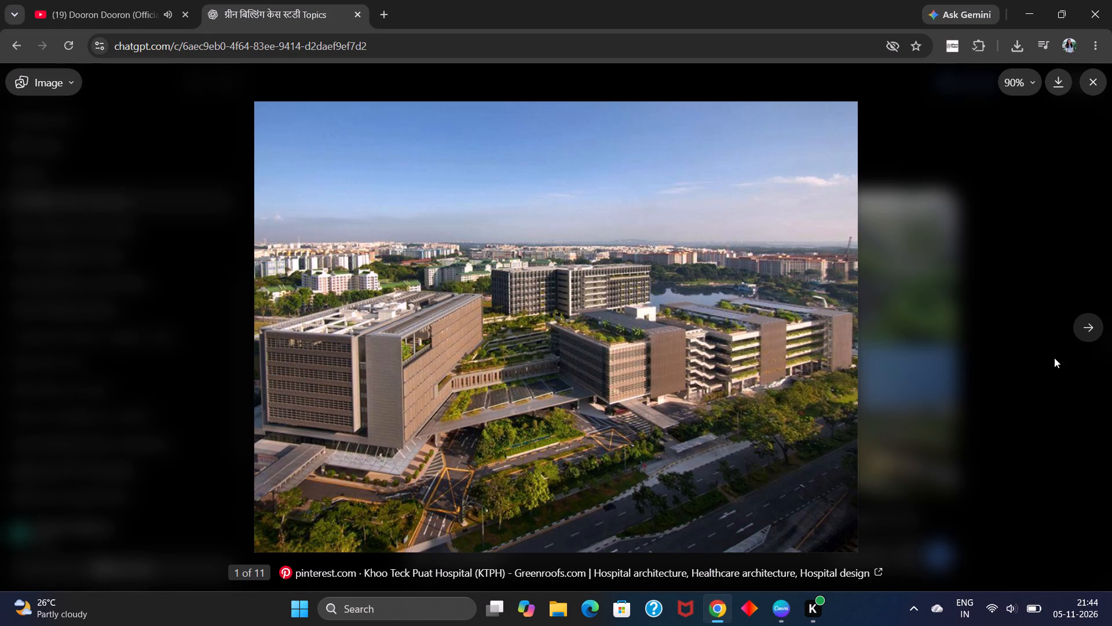
left_click(1085, 330)
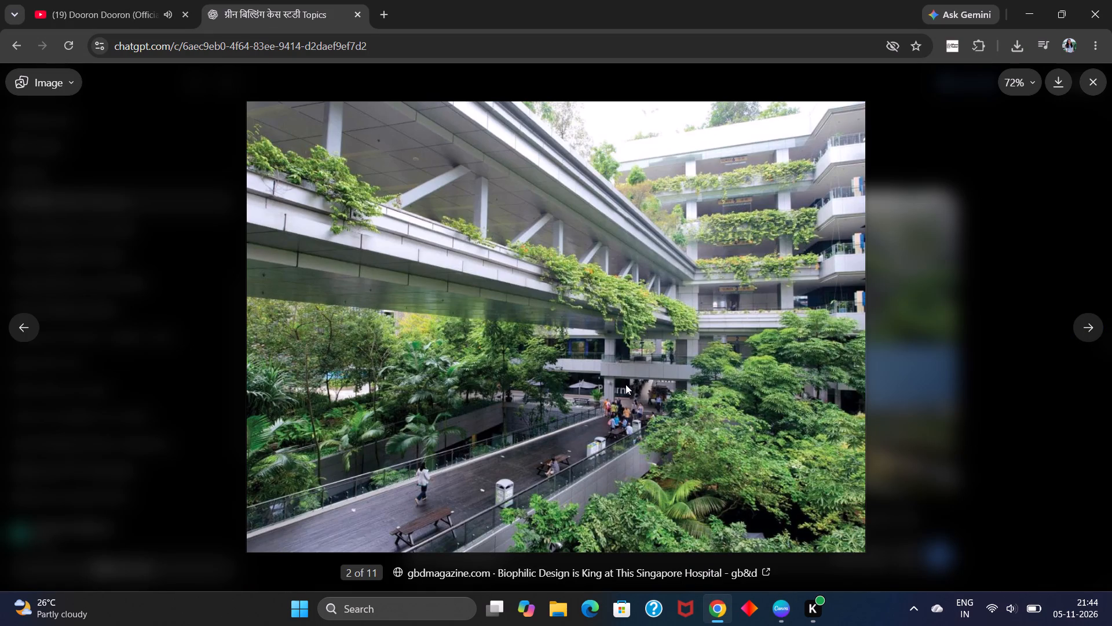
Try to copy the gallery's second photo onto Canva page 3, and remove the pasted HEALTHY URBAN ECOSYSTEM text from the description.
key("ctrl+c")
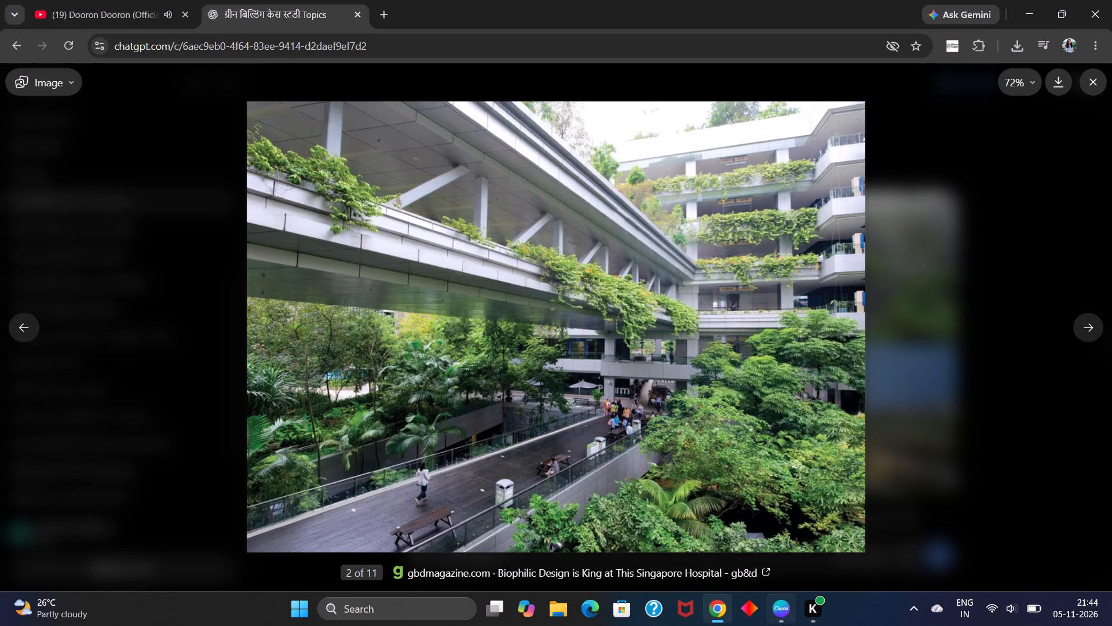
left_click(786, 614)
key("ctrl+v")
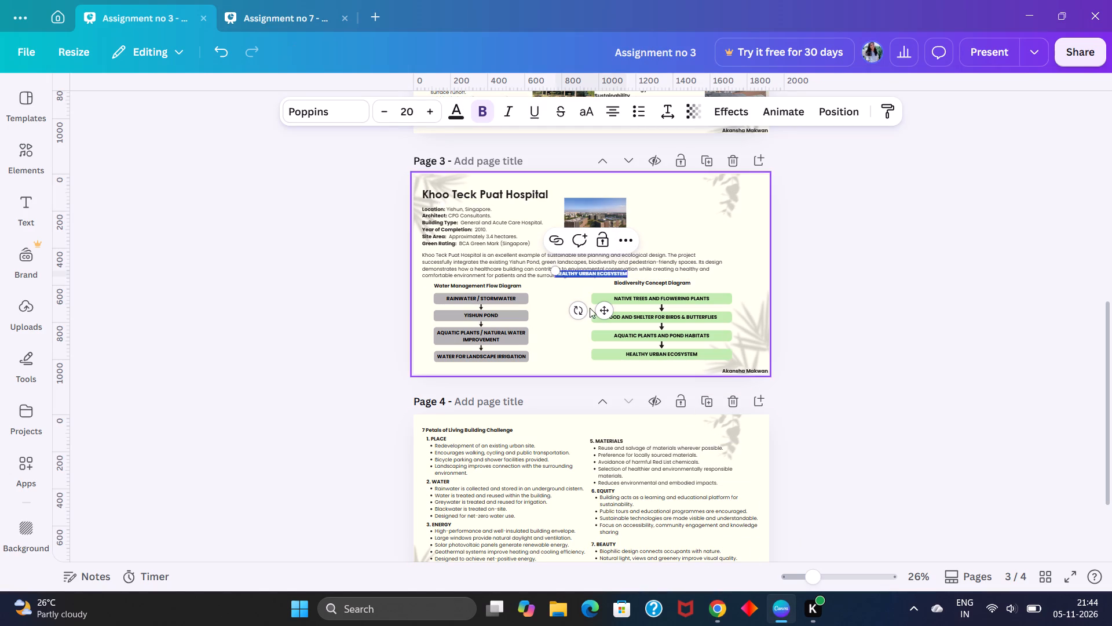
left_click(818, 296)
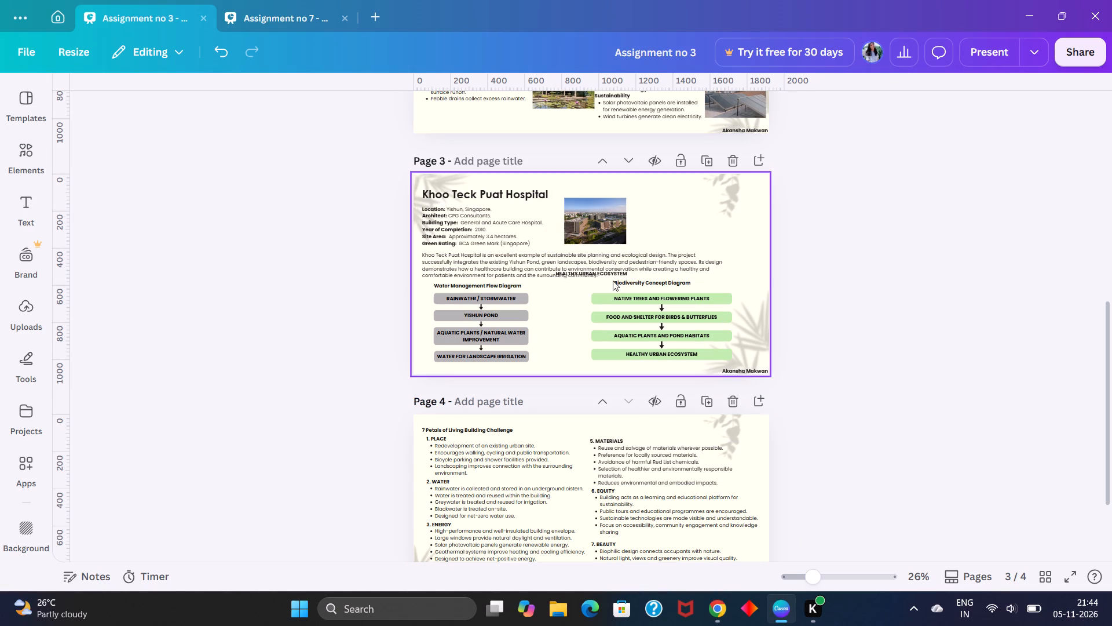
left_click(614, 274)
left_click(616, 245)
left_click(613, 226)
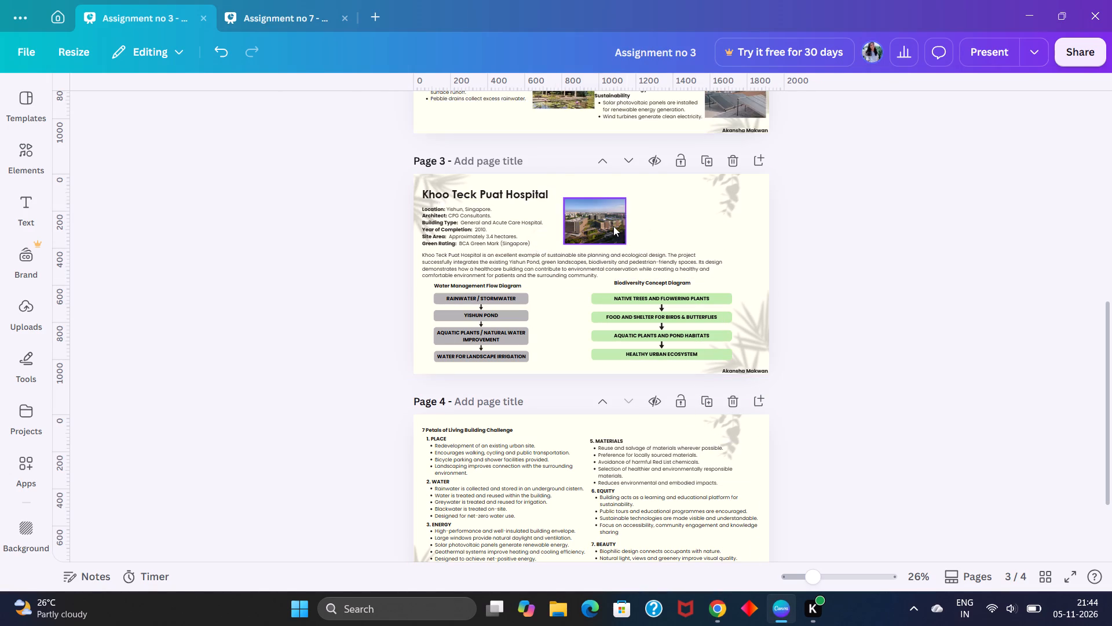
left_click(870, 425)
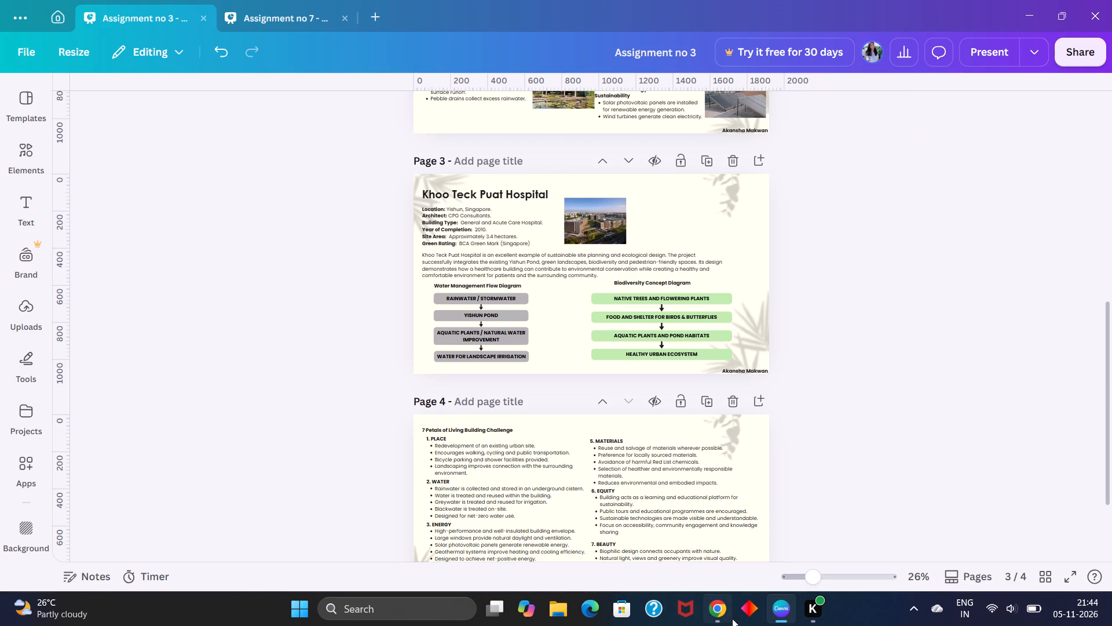
Copy the planted bridge photo from ChatGPT onto Canva page 3, scaled to match the aerial photo and bottom-aligned to its right.
left_click(721, 610)
right_click(573, 272)
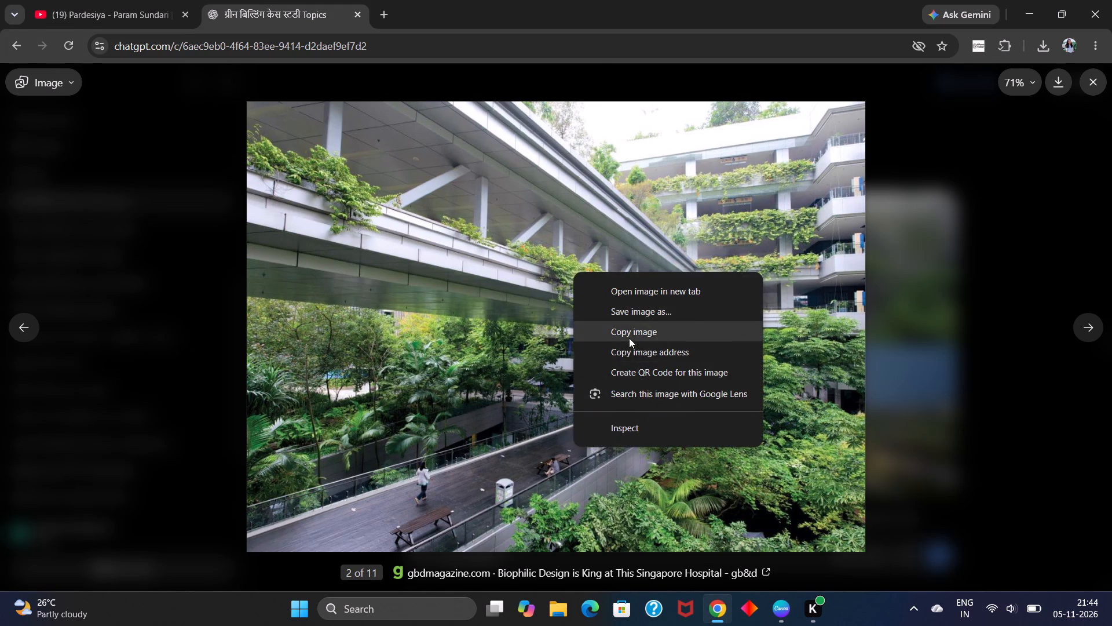
left_click(629, 338)
left_click(774, 602)
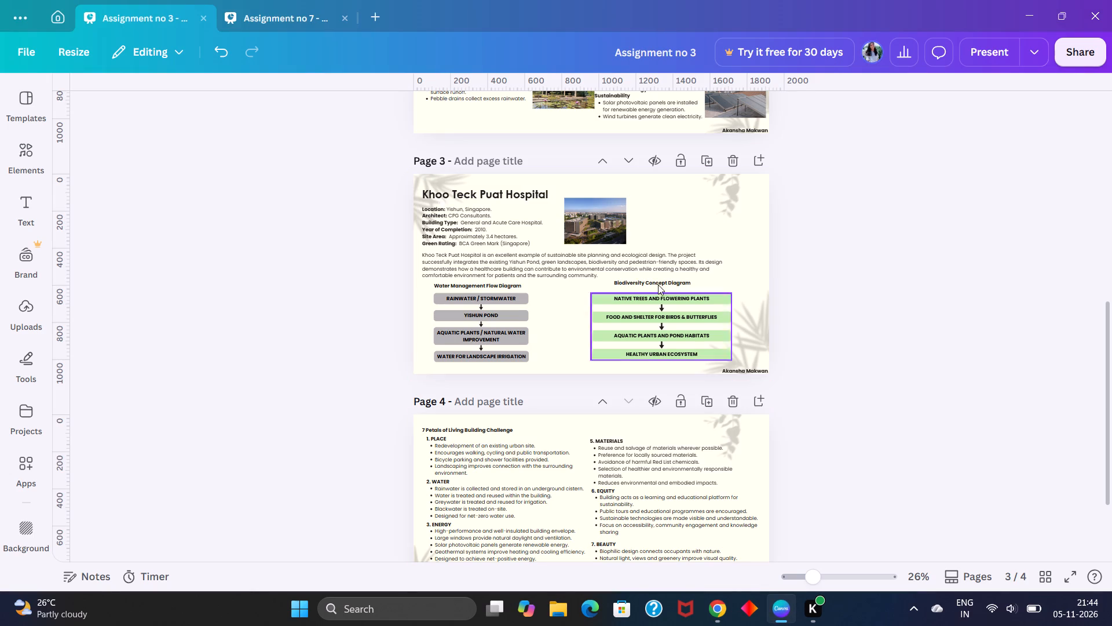
key("ctrl+v")
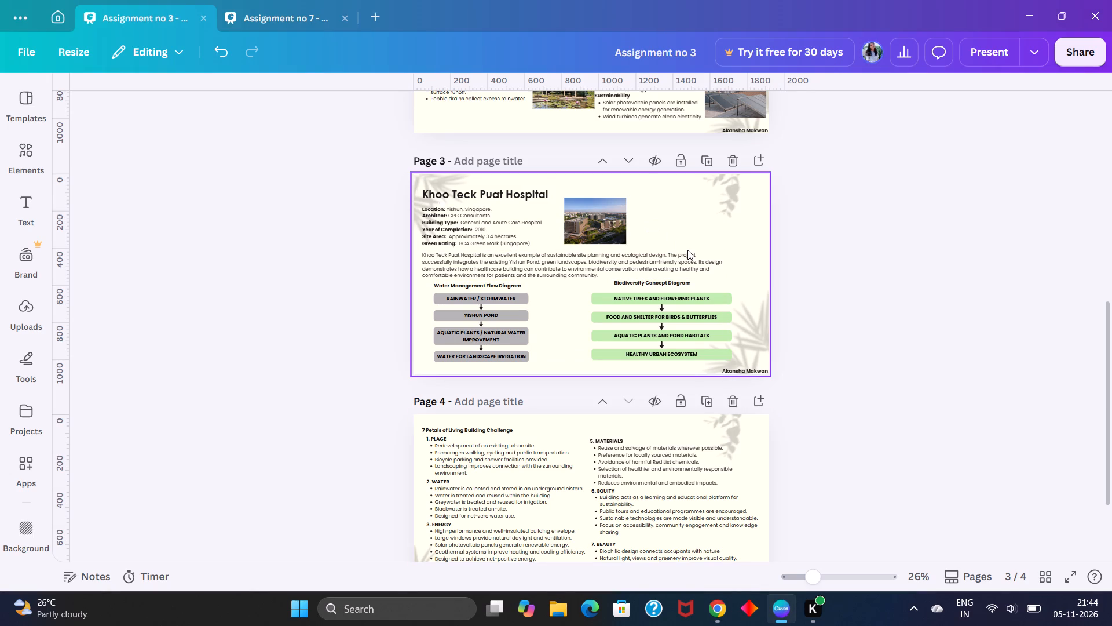
left_click_drag(675, 337, 592, 257)
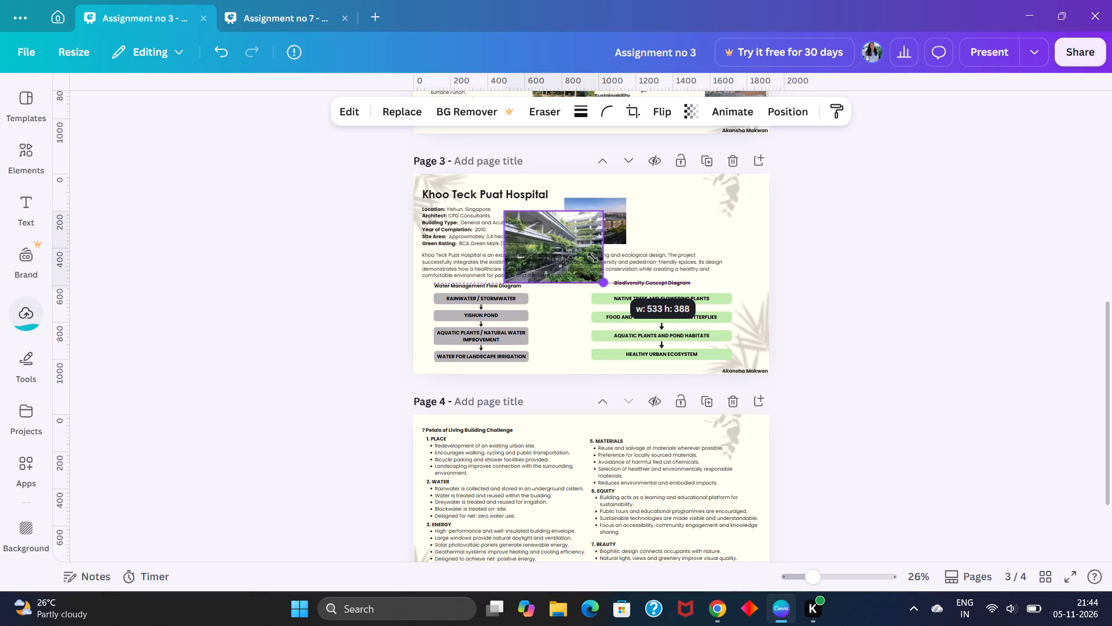
left_click_drag(592, 257, 591, 255)
left_click_drag(564, 225, 701, 200)
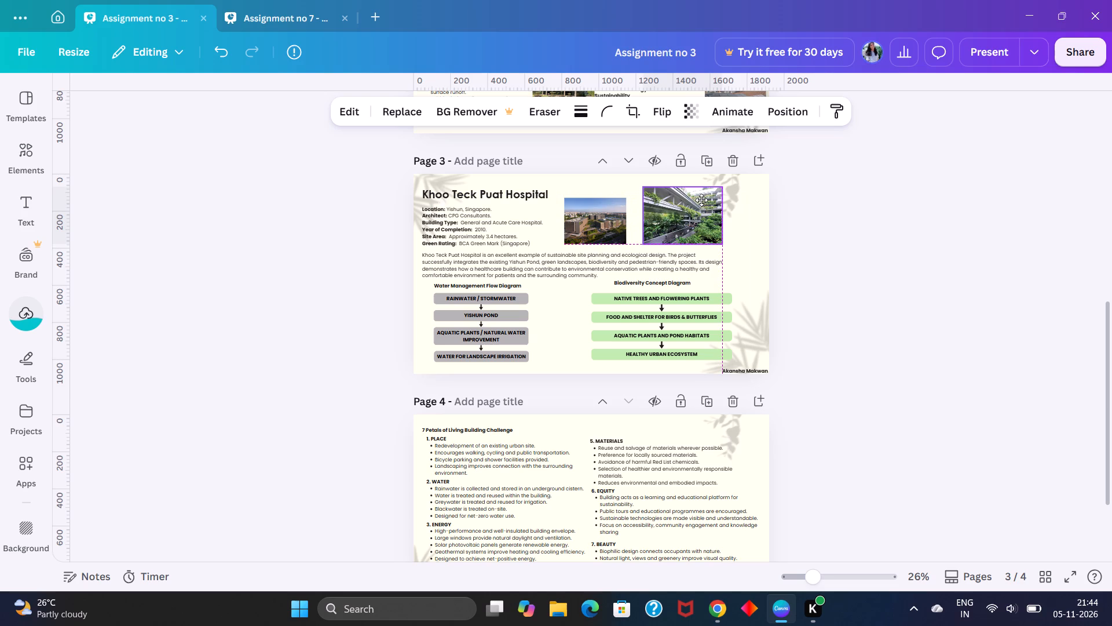
left_click_drag(701, 200, 700, 200)
left_click_drag(720, 188, 713, 203)
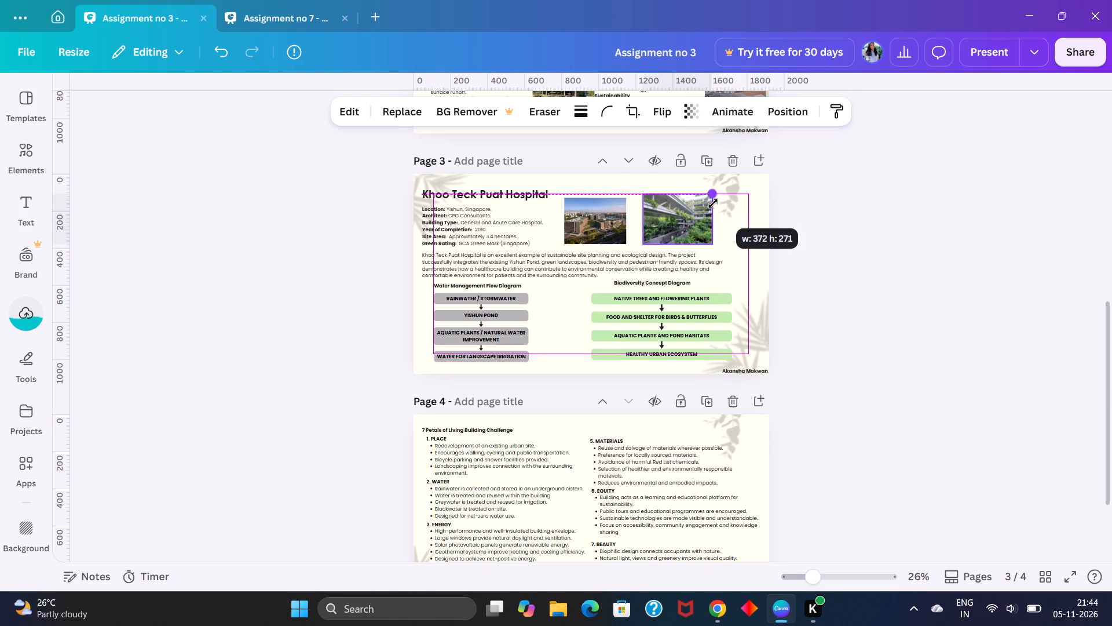
left_click_drag(713, 203, 708, 209)
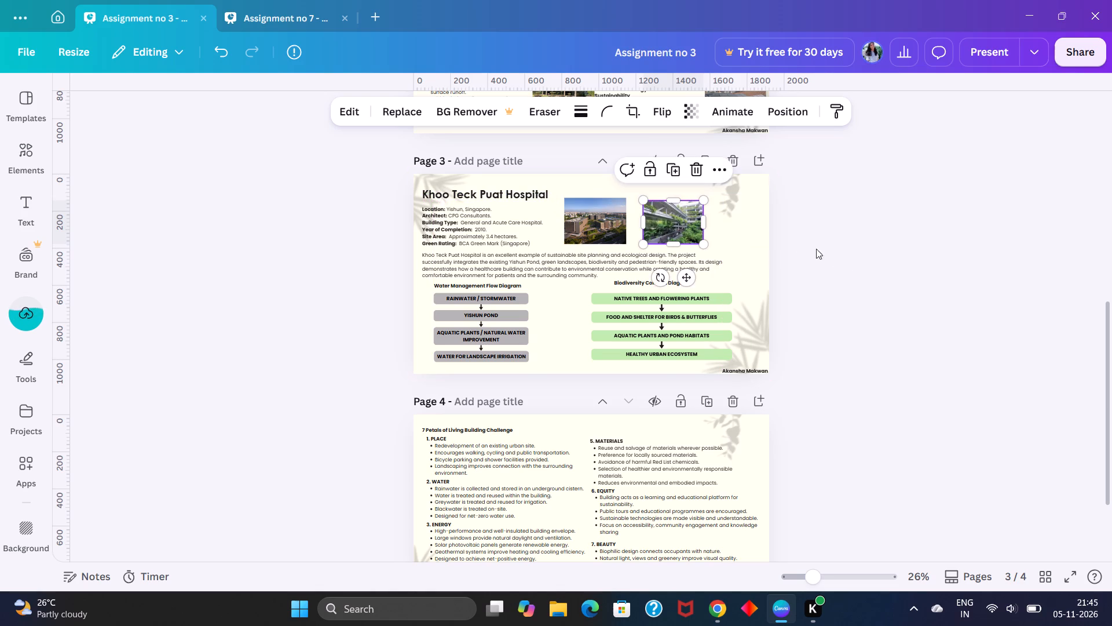
left_click(845, 260)
Close the Canva window and the Chrome window.
scroll(489, 393, "down", 4)
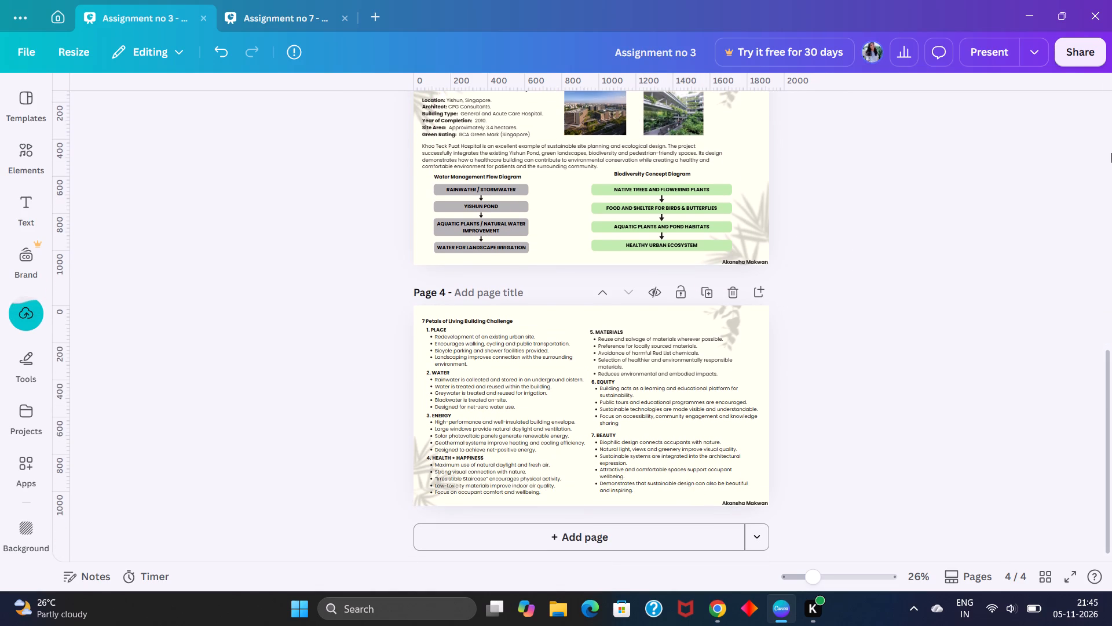
left_click(1091, 2)
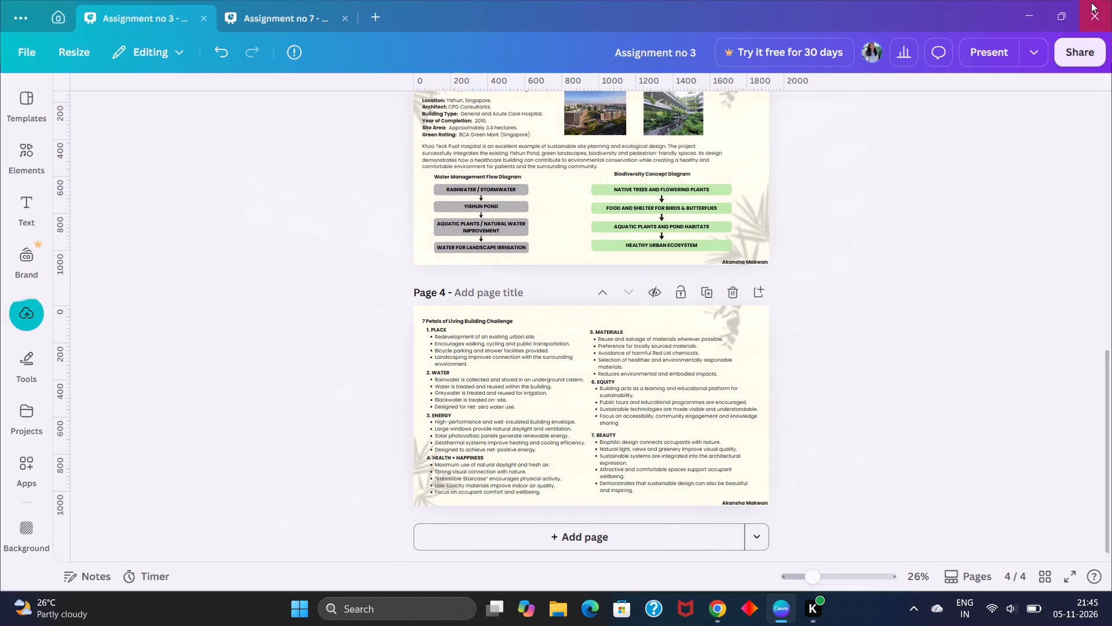
left_click(1091, 2)
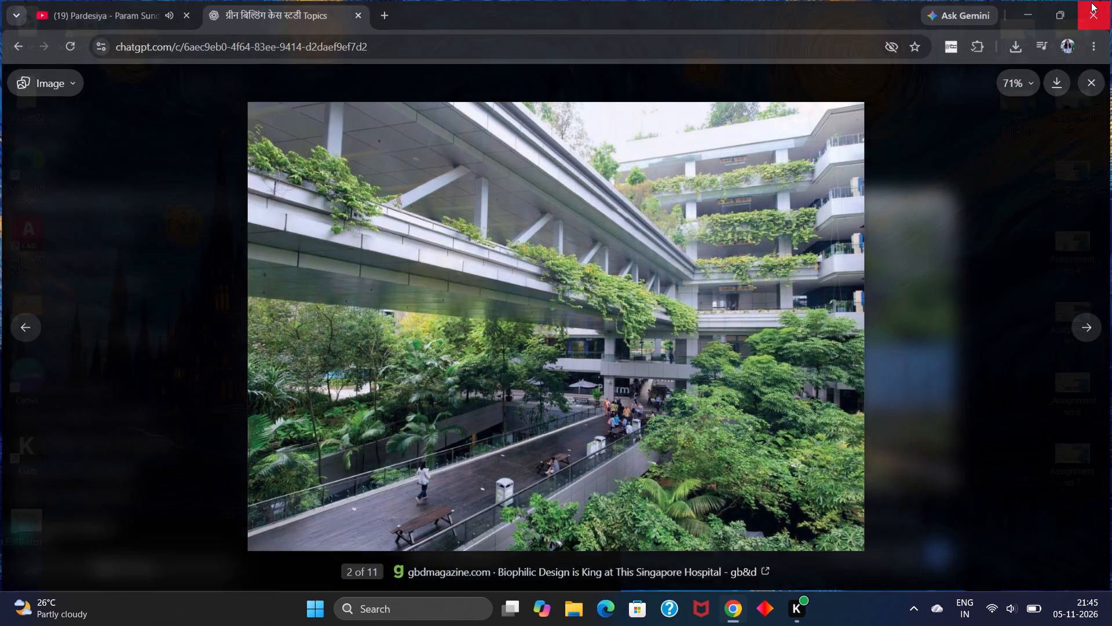